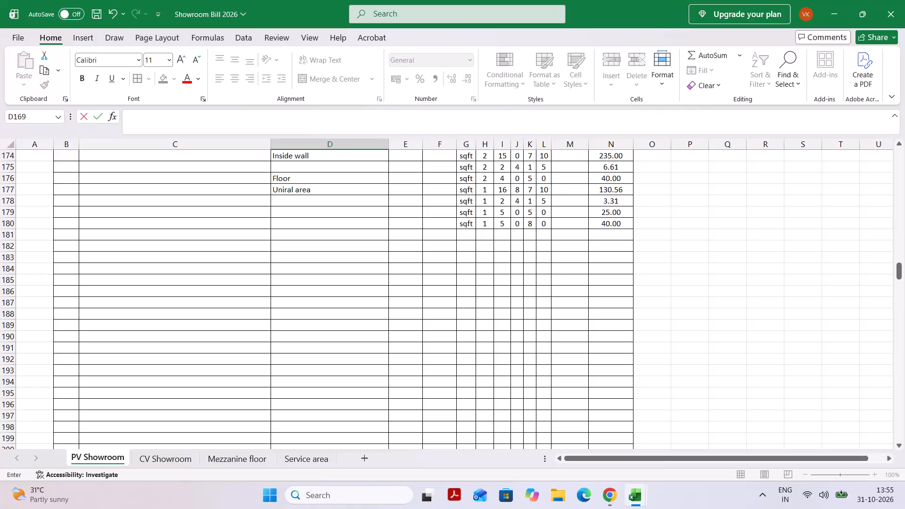
Review the Basement measurement rows on the PV Showroom sheet, from MSPA down to the last Uniral area entry.
scroll(483, 290, "down", 1)
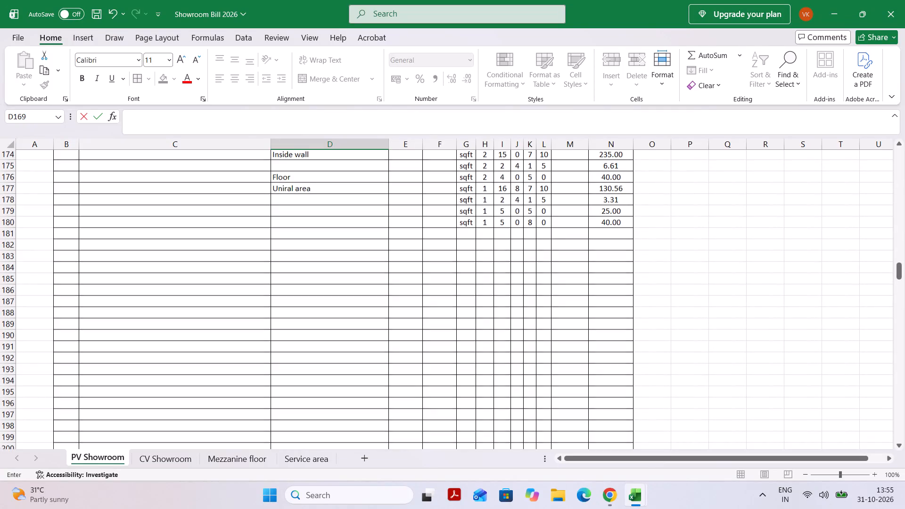
scroll(483, 290, "down", 1)
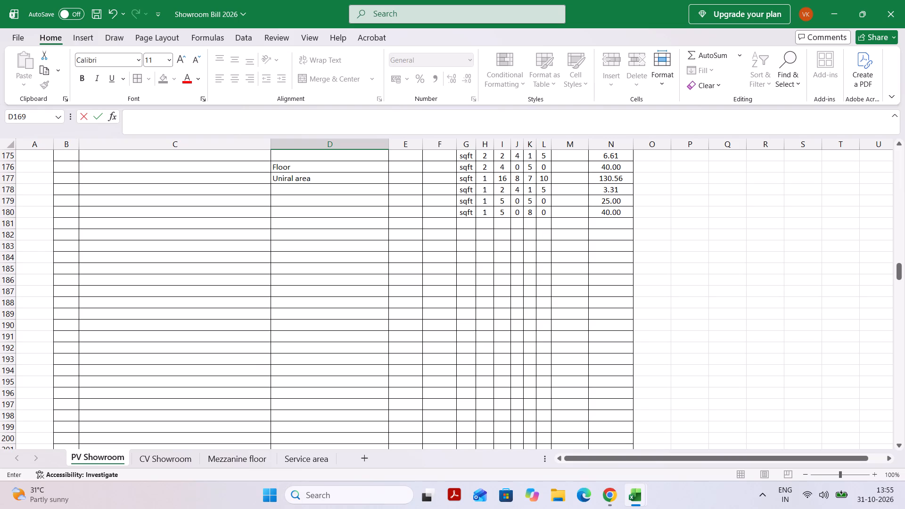
scroll(483, 290, "up", 3)
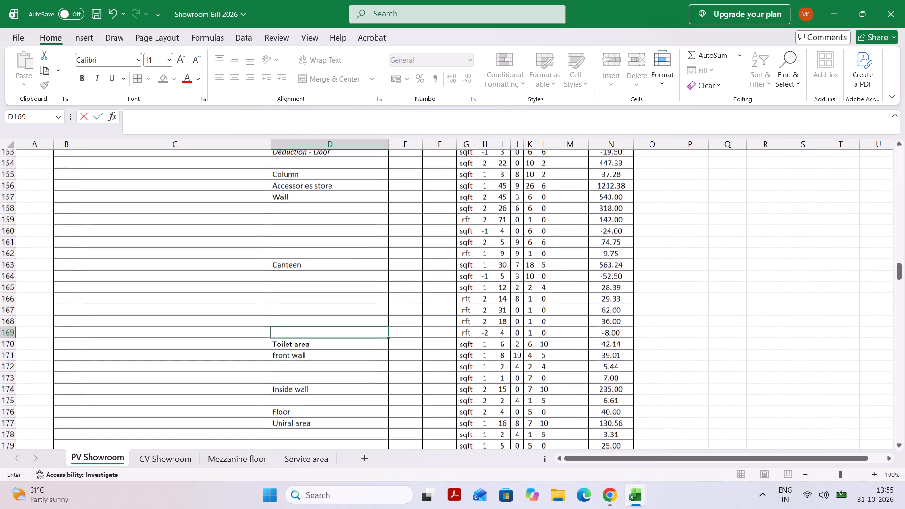
scroll(483, 290, "up", 1)
scroll(483, 290, "down", 1)
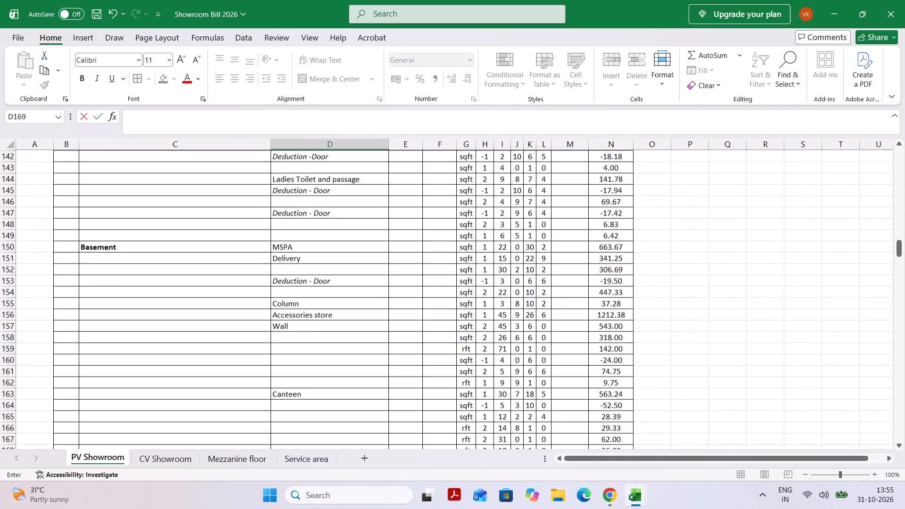
scroll(483, 290, "down", 1)
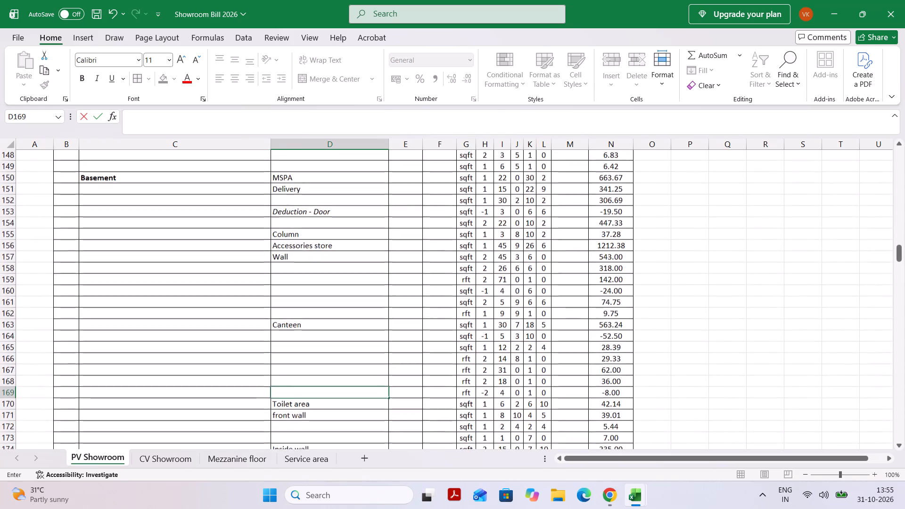
scroll(483, 290, "down", 1)
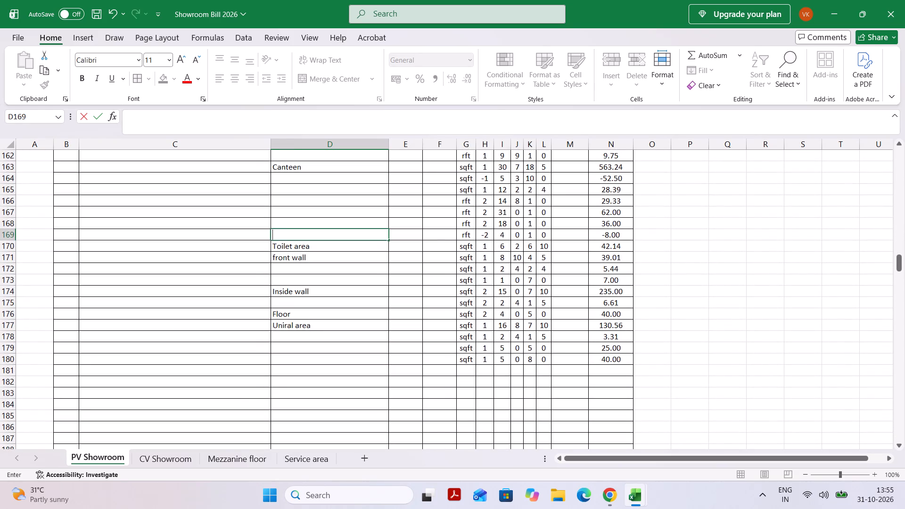
scroll(231, 375, "up", 2)
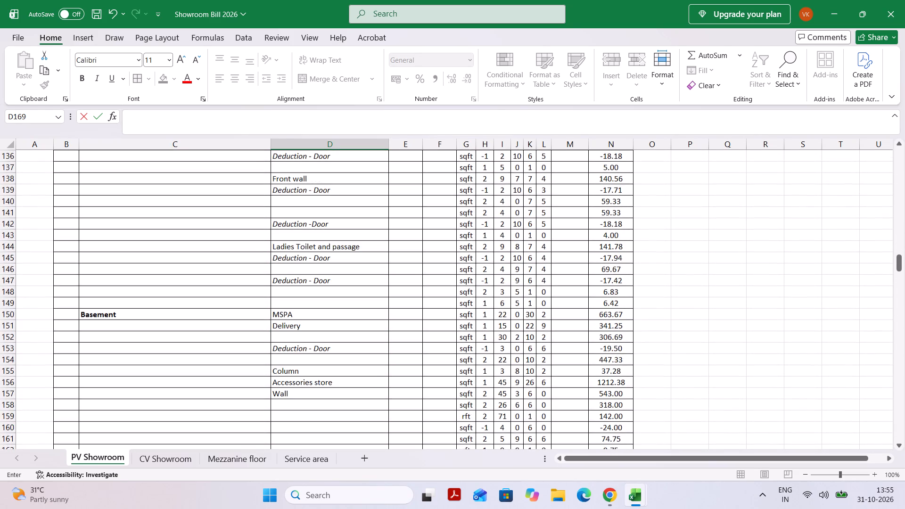
scroll(231, 375, "down", 1)
scroll(318, 394, "down", 2)
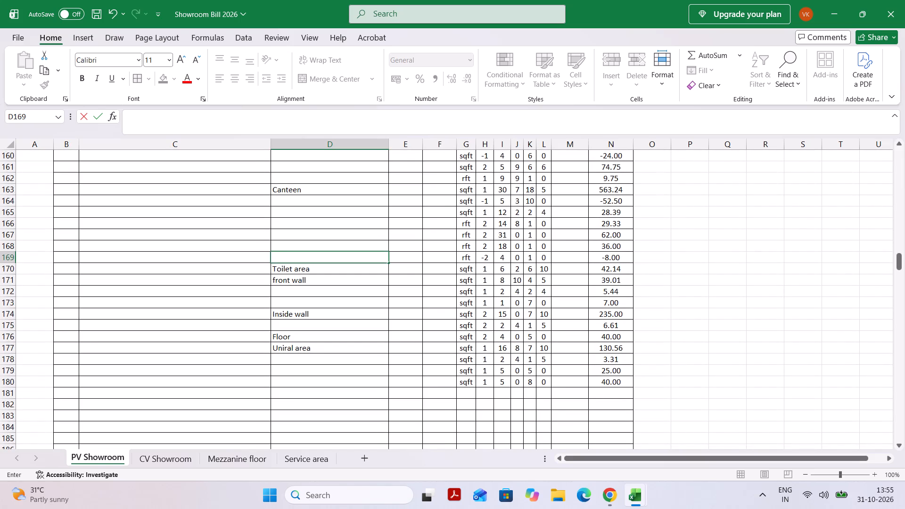
Fill the first empty row below the measurements, C181 to N181, with yellow.
left_click_drag(209, 394, 644, 405)
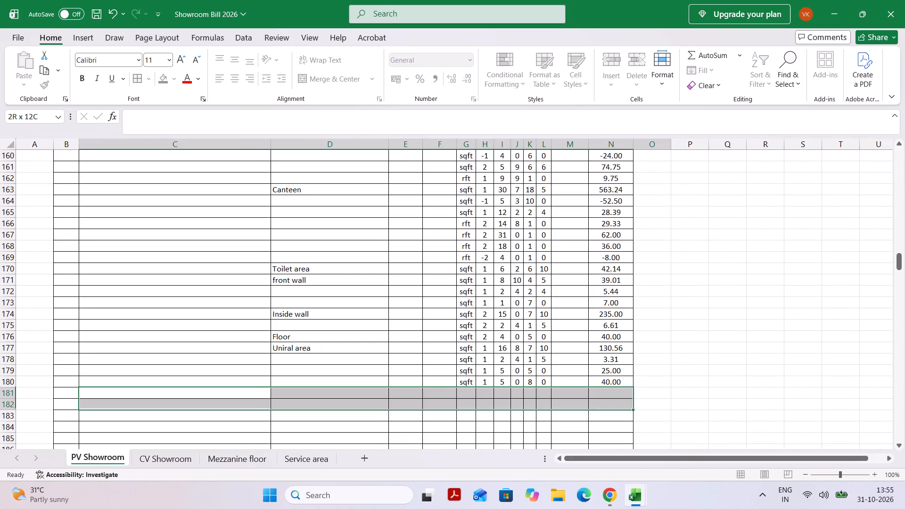
left_click_drag(644, 405, 623, 389)
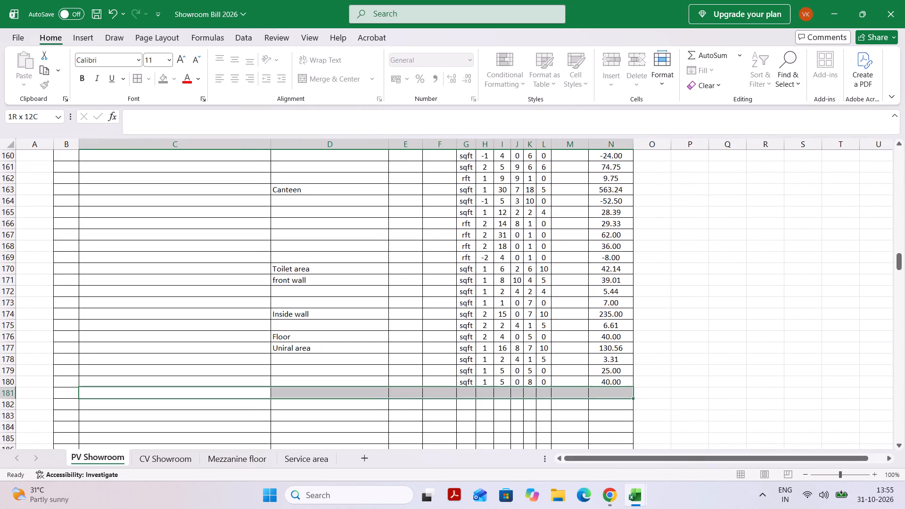
left_click_drag(623, 389, 622, 388)
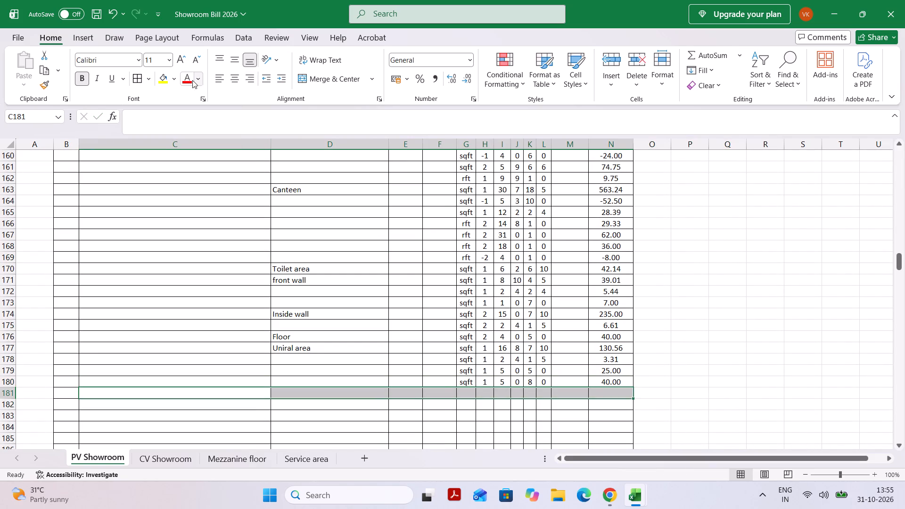
left_click(164, 79)
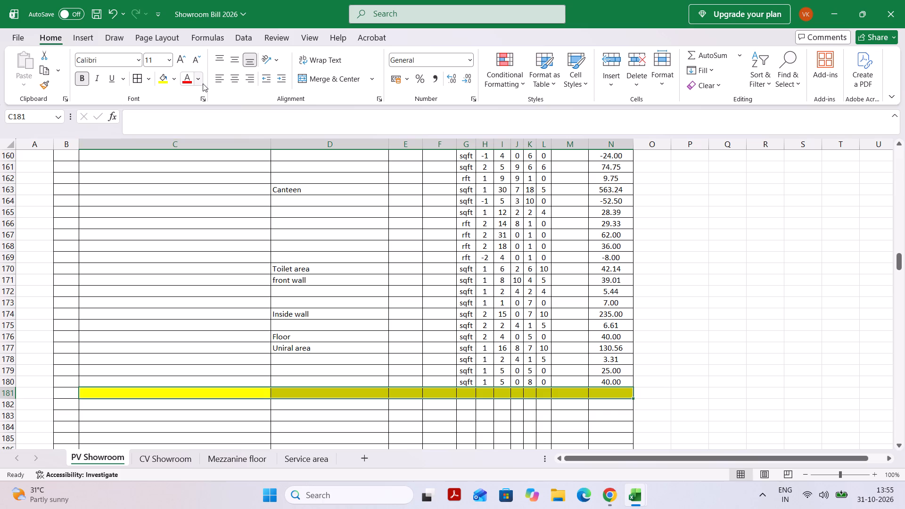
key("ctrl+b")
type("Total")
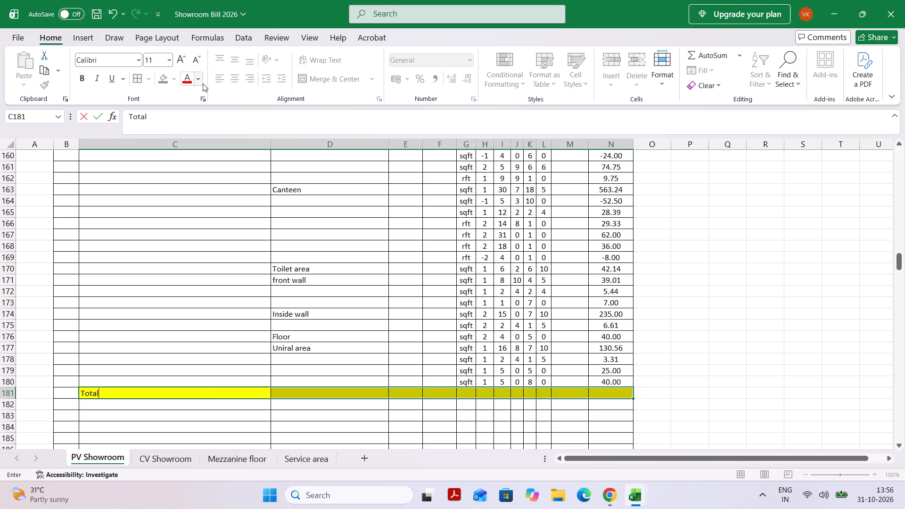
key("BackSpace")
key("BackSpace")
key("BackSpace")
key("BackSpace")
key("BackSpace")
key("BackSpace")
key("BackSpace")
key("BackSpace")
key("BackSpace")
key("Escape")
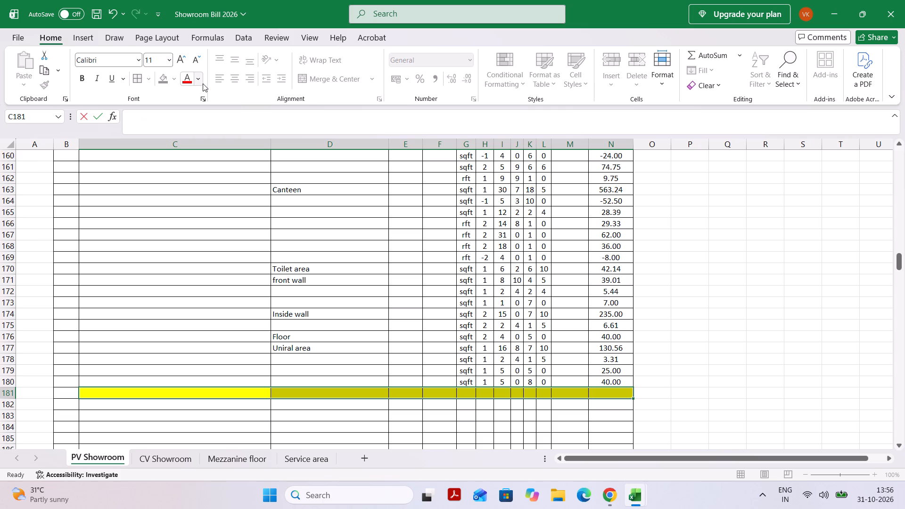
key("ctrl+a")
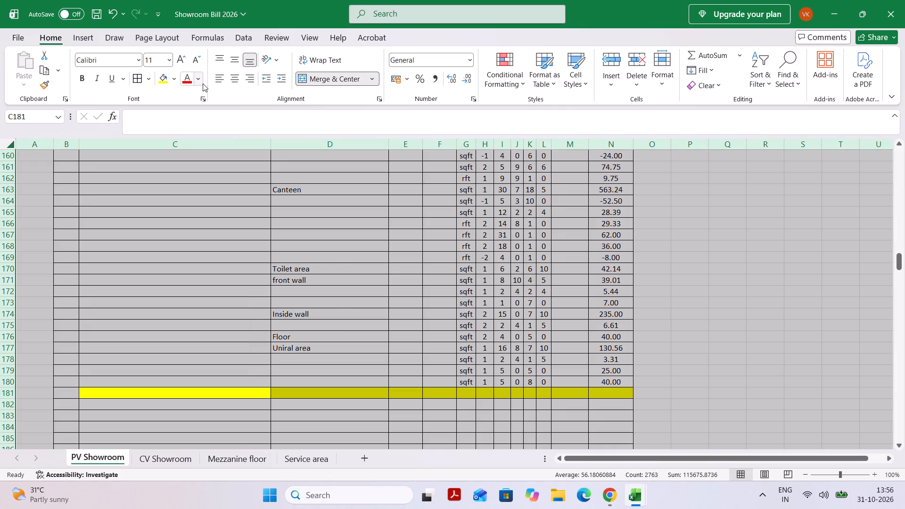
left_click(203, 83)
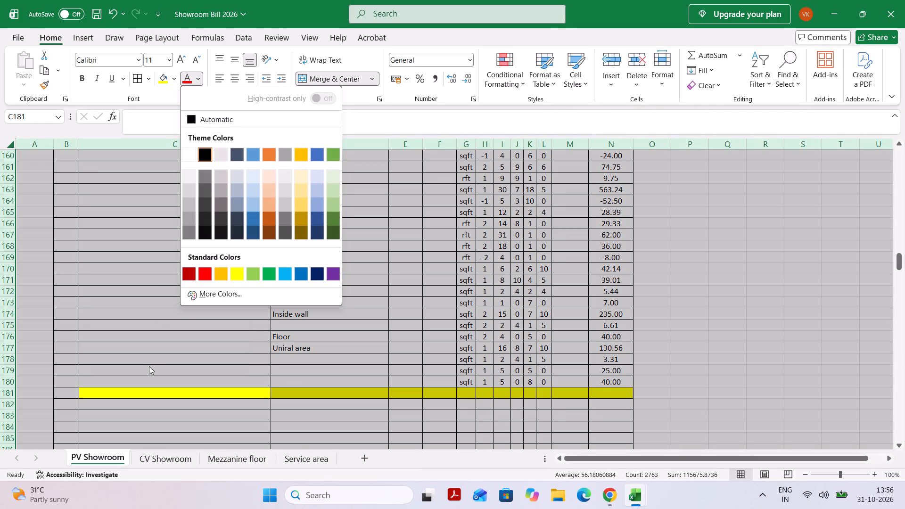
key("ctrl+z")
Apply bold formatting to the yellow row, C181 to N181.
left_click(159, 390)
left_click_drag(148, 395, 599, 390)
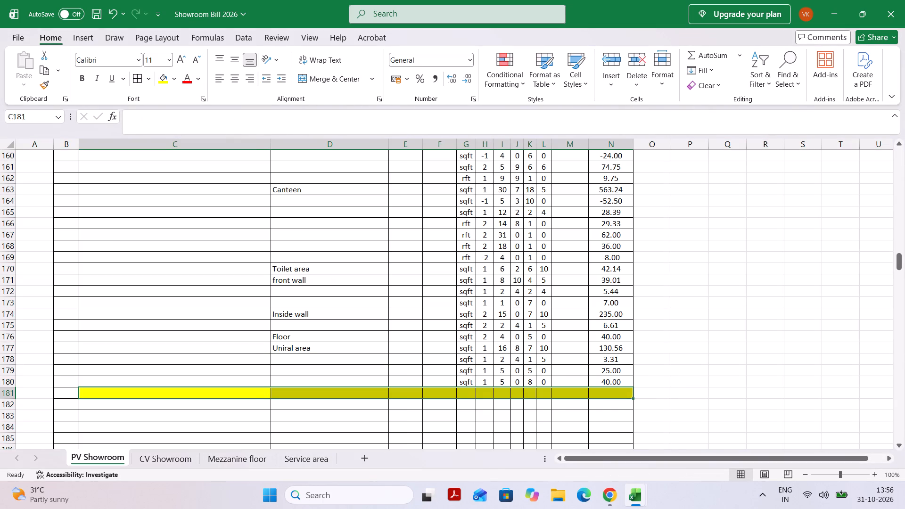
key("ctrl+b")
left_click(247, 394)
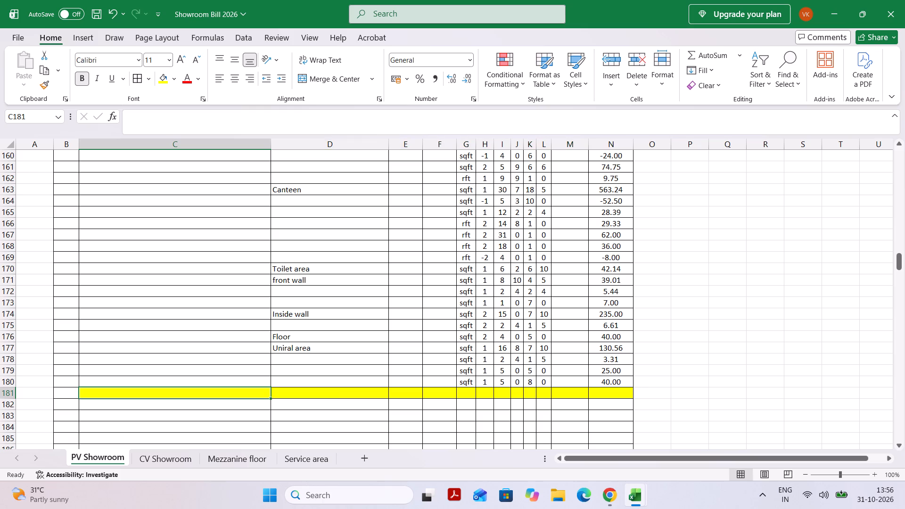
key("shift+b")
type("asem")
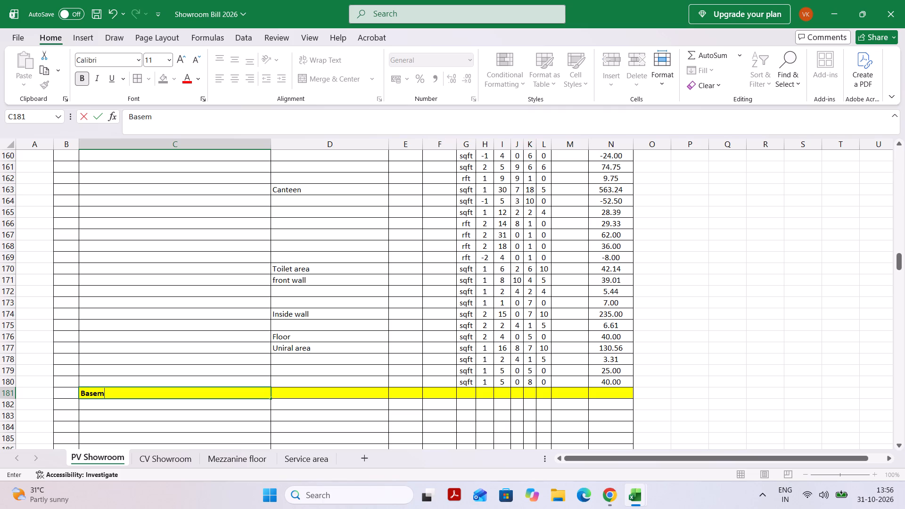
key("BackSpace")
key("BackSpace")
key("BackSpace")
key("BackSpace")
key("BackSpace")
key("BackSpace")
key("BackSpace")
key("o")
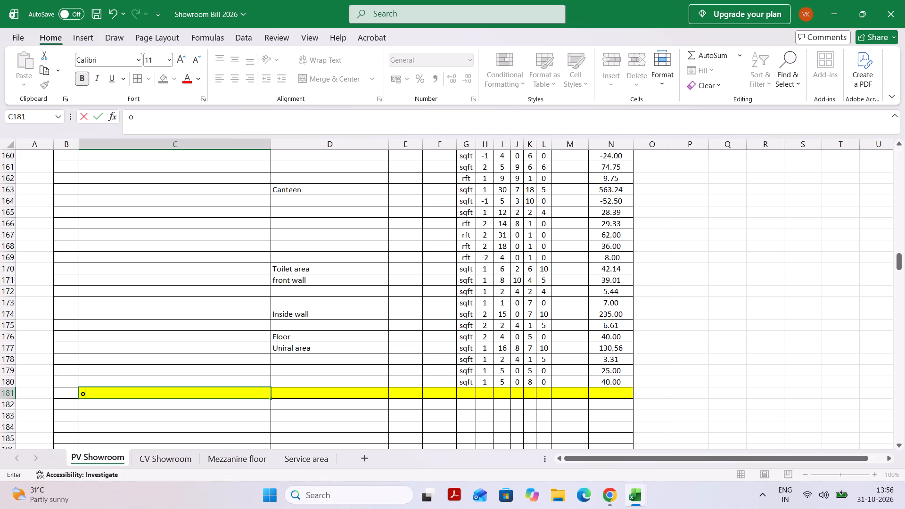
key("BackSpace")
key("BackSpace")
Enter the label "Total area of tile" in cell C181 of the yellow row.
type("Total")
key("space")
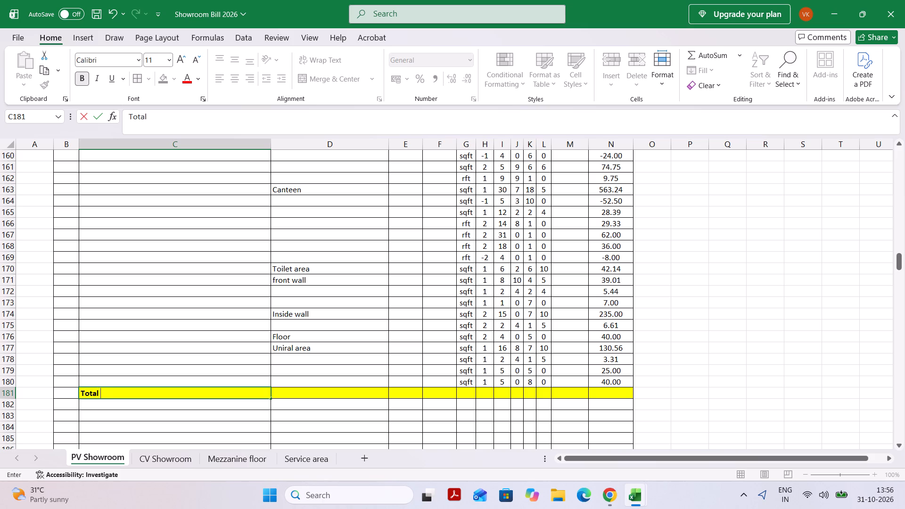
key("a")
key("BackSpace")
key("b")
key("BackSpace")
type("area of tile")
key("space")
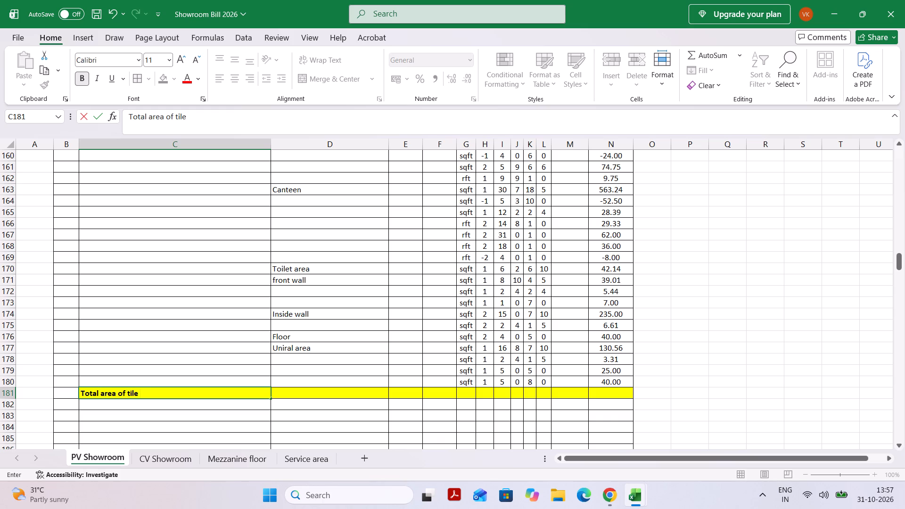
key("Tab")
Enter the unit "sqft" in cell G181 of the total row.
key("Tab")
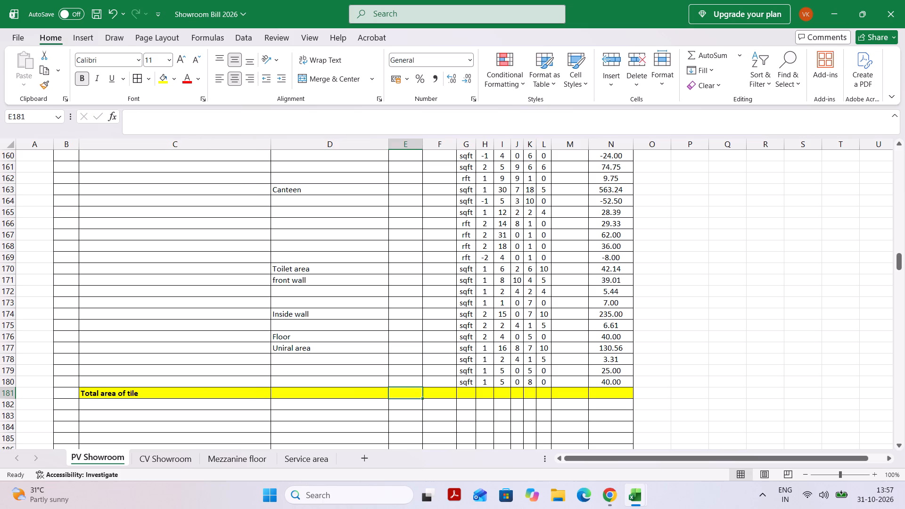
key("Tab")
key("Tab")
key("s")
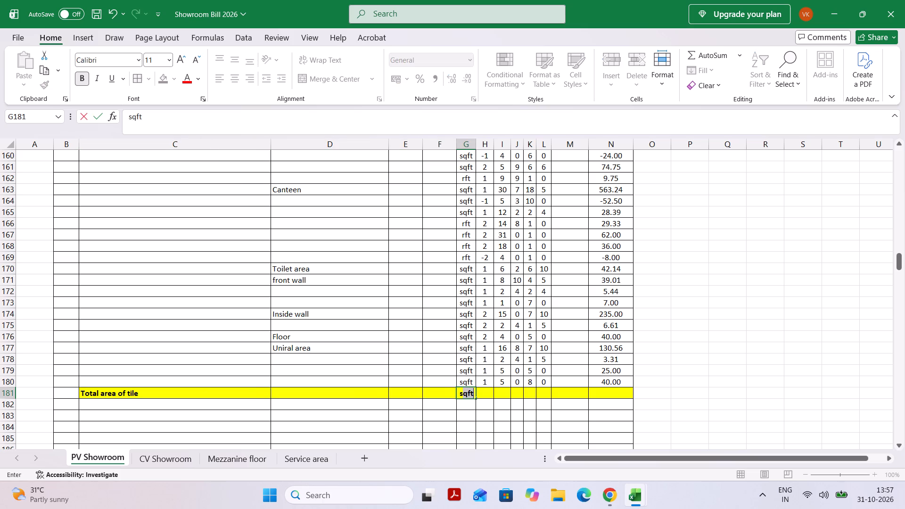
key("Tab")
Enter a SUM formula in cell N181 of the total row, adding the tile quantities N126 to N180.
key("Tab")
key("Tab")
key("Tab")
key("Tab")
key("Tab")
key("Tab")
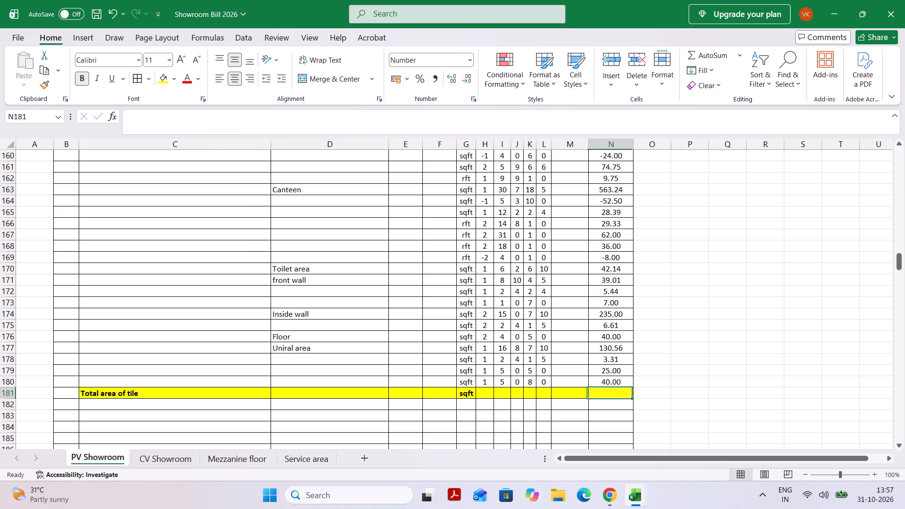
key("equal")
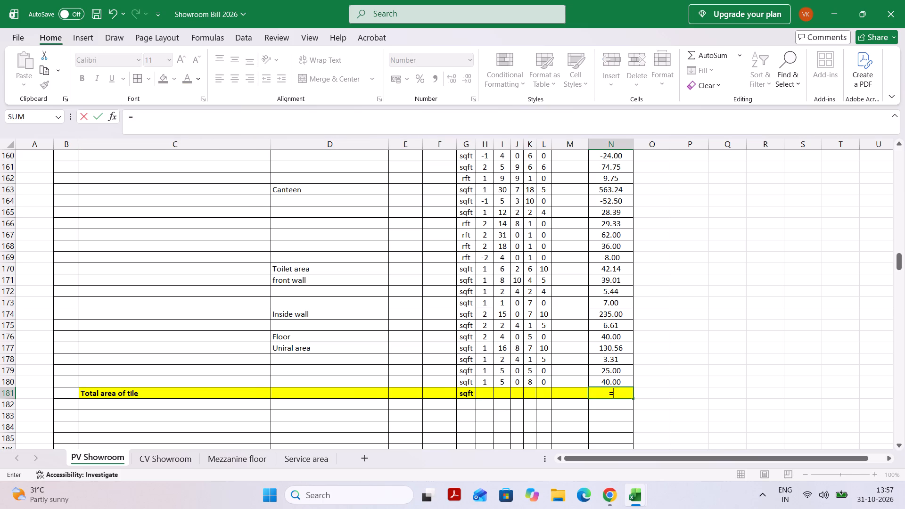
type("sum")
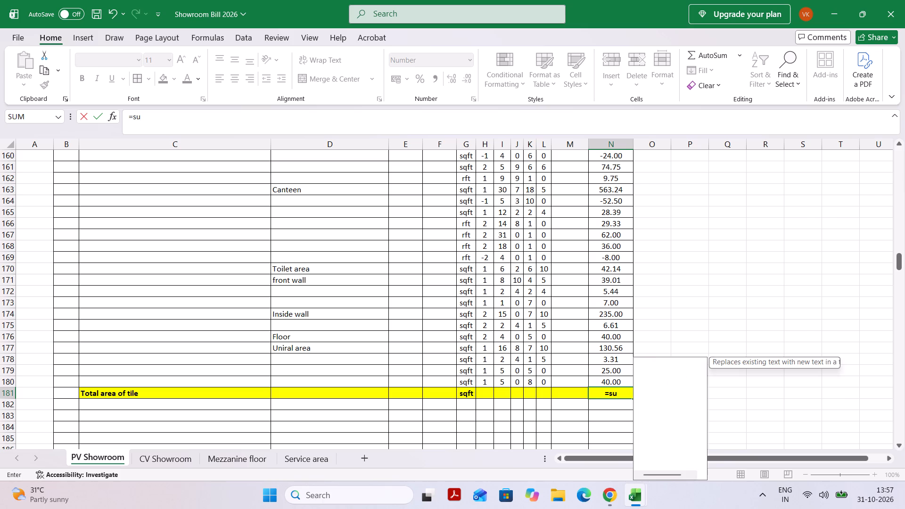
key("shift+parenleft")
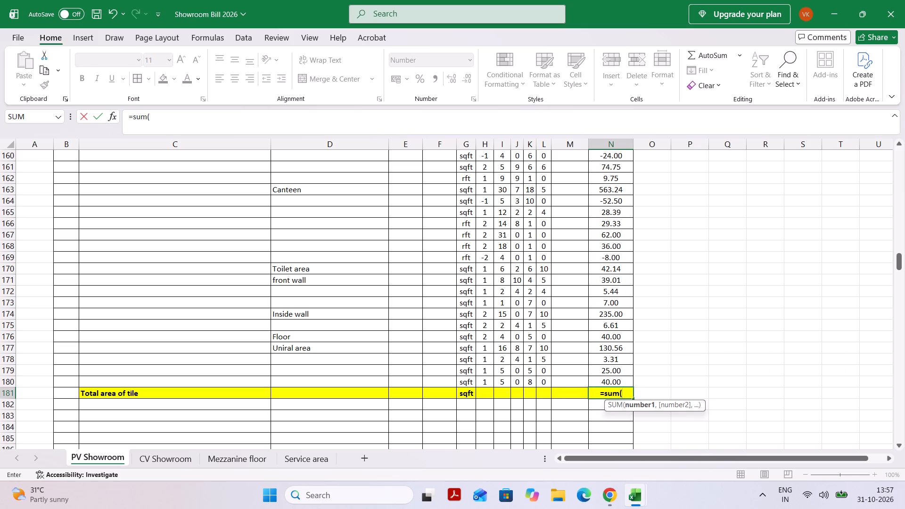
key("Up")
key("shift+Up")
key("shift+Up")
key("shift+Up")
key("shift+Up")
key("shift+Up")
key("shift+Up")
key("shift+Up")
key("shift+Up")
key("shift+Up")
key("shift+Up")
key("shift+Up")
key("shift+Up")
key("shift+Up")
key("shift+Up")
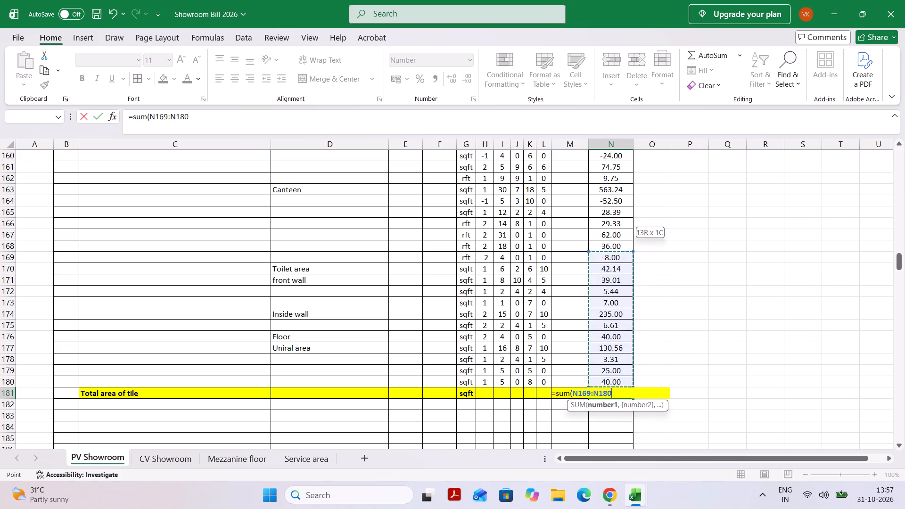
key("shift+Up")
key("shift+Up")
key("shift+Up")
key("shift+Up")
key("shift+Up")
key("shift+Up")
key("shift+Up")
key("shift+Up")
key("shift+Up")
key("shift+Up")
key("shift+Up")
key("shift+Up")
key("shift+Up")
key("shift+Up")
key("shift+Up")
key("shift+Up")
key("shift+Up")
key("shift+Up")
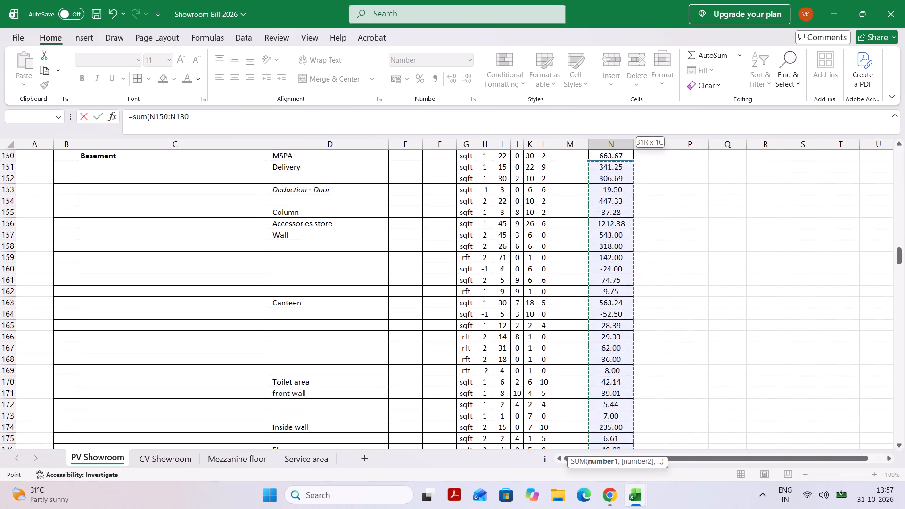
key("shift+Up")
key("shift+Up")
key("shift+Up")
key("shift+Up")
key("shift+Up")
key("shift+Up")
key("shift+Up")
key("shift+Up")
key("shift+Up")
key("shift+Up")
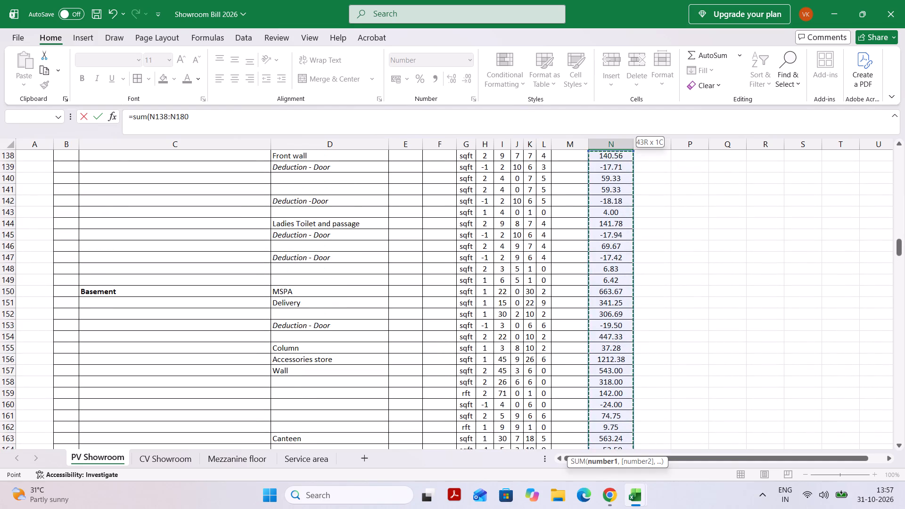
key("shift+Up")
key("shift+Up")
key("shift+Up")
key("shift+Up")
key("shift+Up")
key("shift+Up")
key("shift+Up")
key("shift+Up")
key("shift+Up")
key("shift+Up")
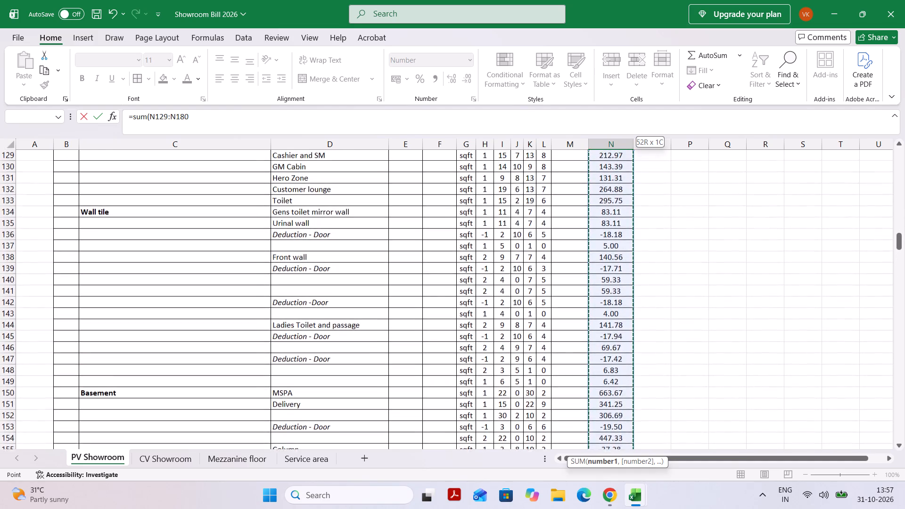
key("shift+Up")
key("shift+Up")
key("shift+Up")
key("shift+Up")
key("shift+Down")
key("shift+Down")
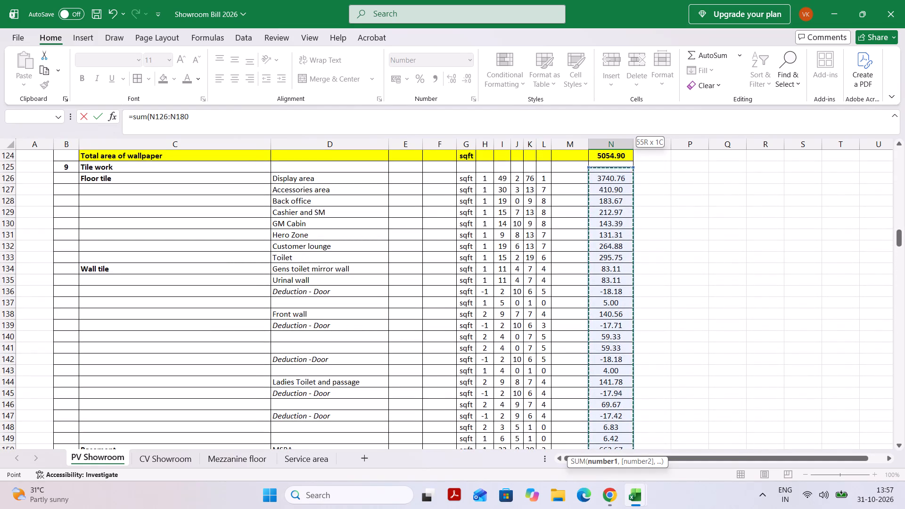
key("shift+Down")
key("shift+Up")
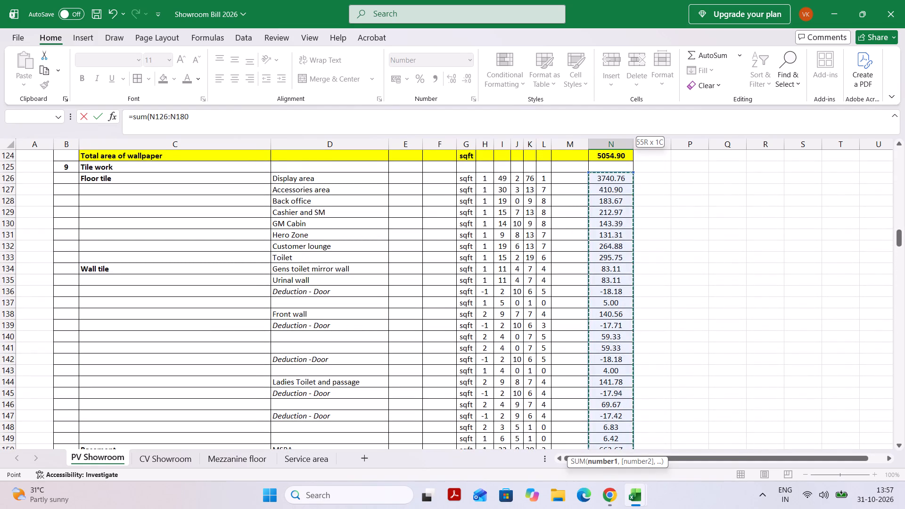
key("Return")
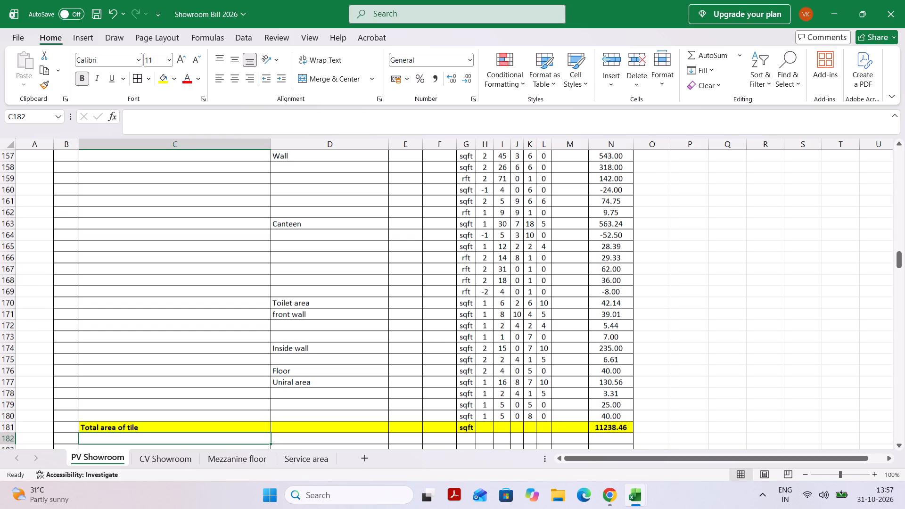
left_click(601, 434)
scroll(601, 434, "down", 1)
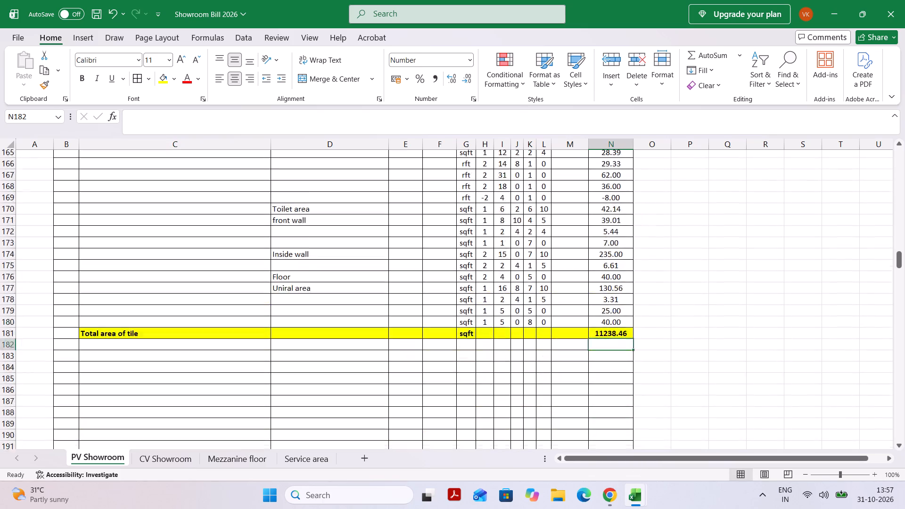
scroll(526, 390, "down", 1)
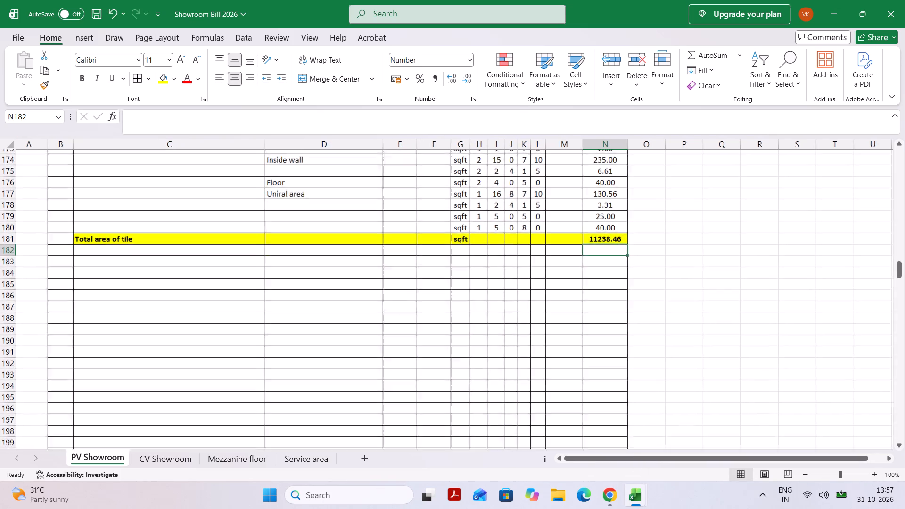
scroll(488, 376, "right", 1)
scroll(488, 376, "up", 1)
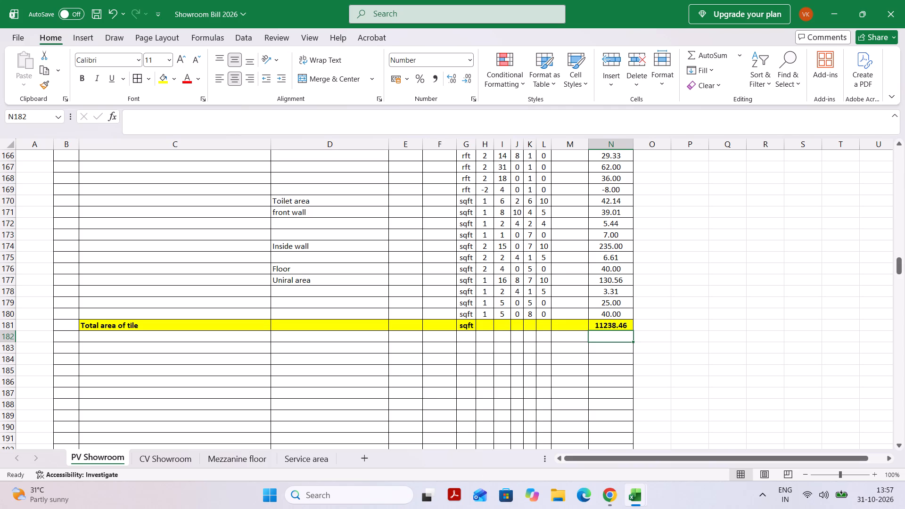
Review the earlier work items and their total rows on the PV Showroom sheet, from gypsum ceiling through wallpaper.
left_click(239, 339)
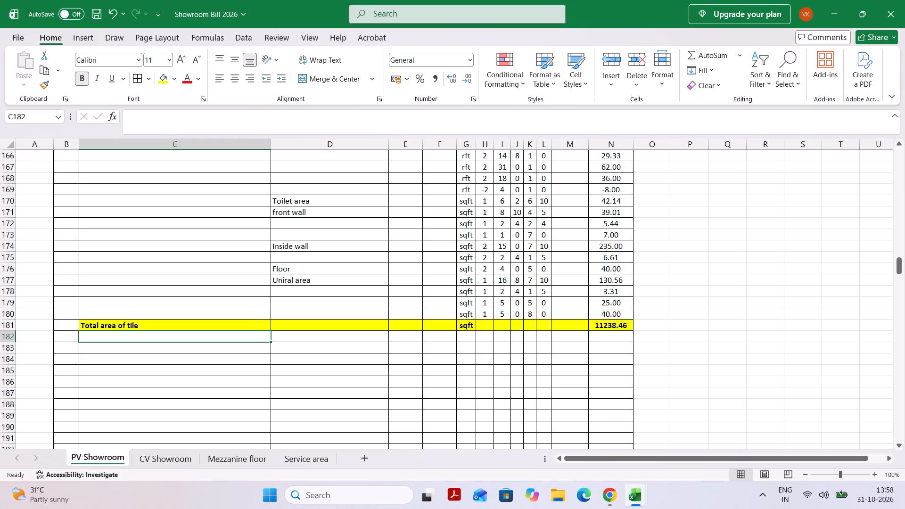
scroll(204, 331, "up", 1)
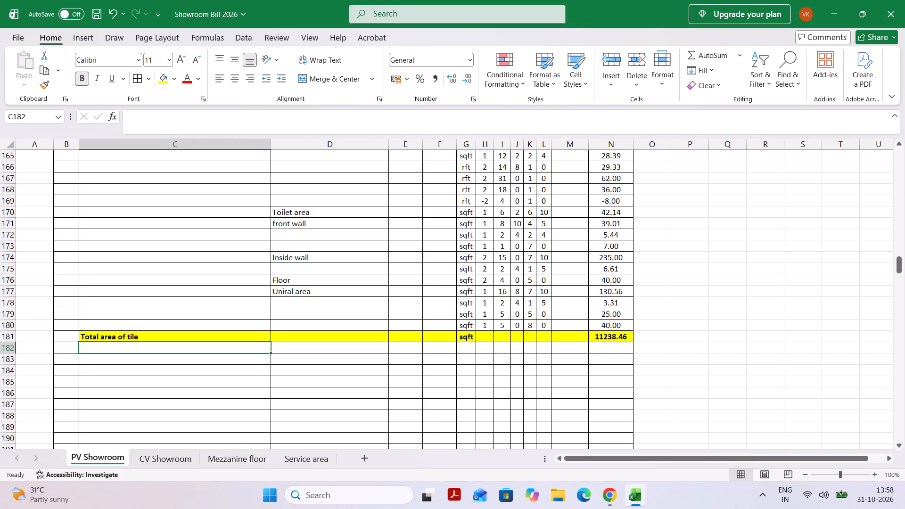
scroll(209, 340, "up", 5)
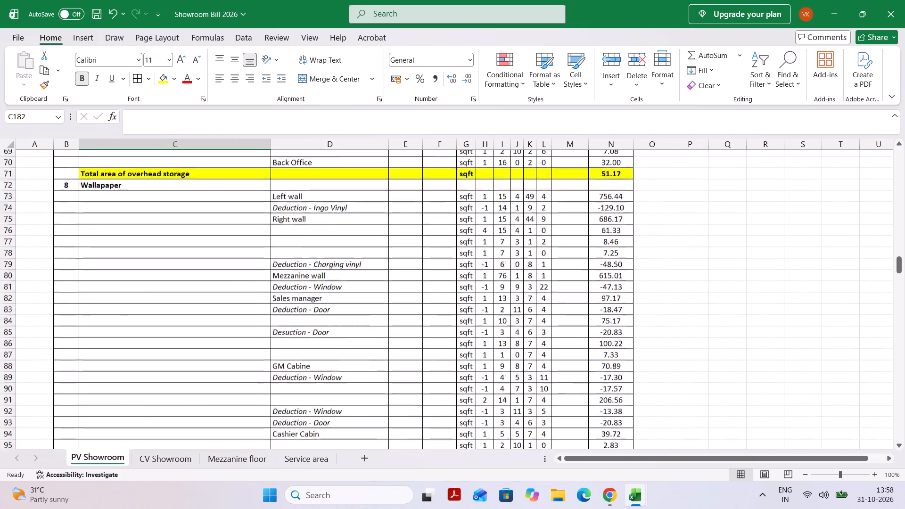
scroll(209, 340, "up", 2)
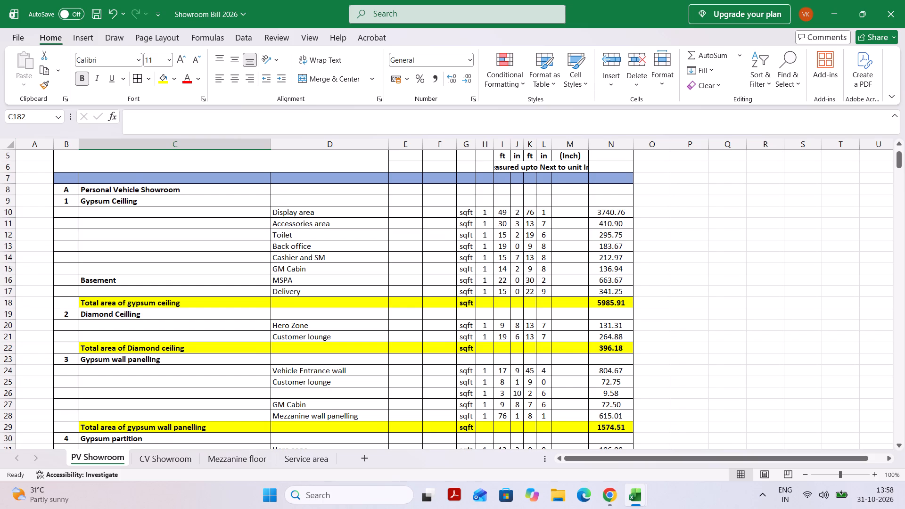
scroll(253, 310, "down", 2)
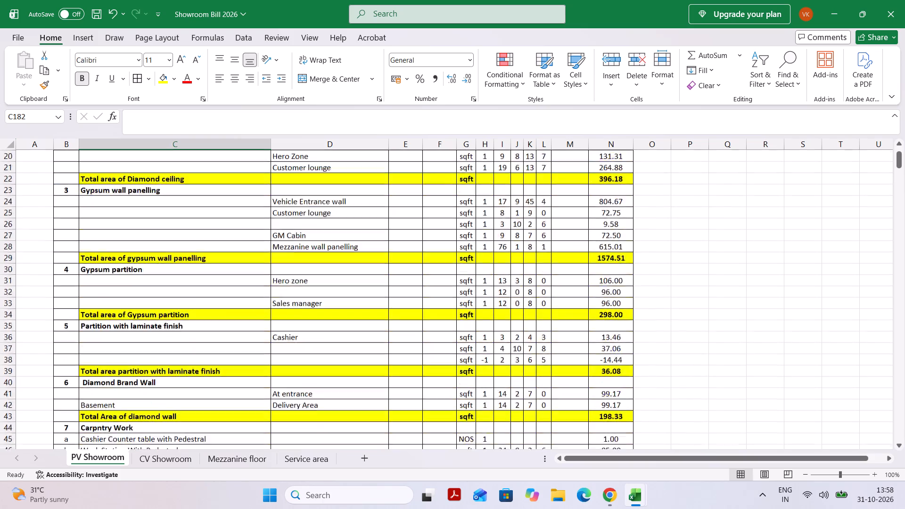
scroll(253, 310, "down", 2)
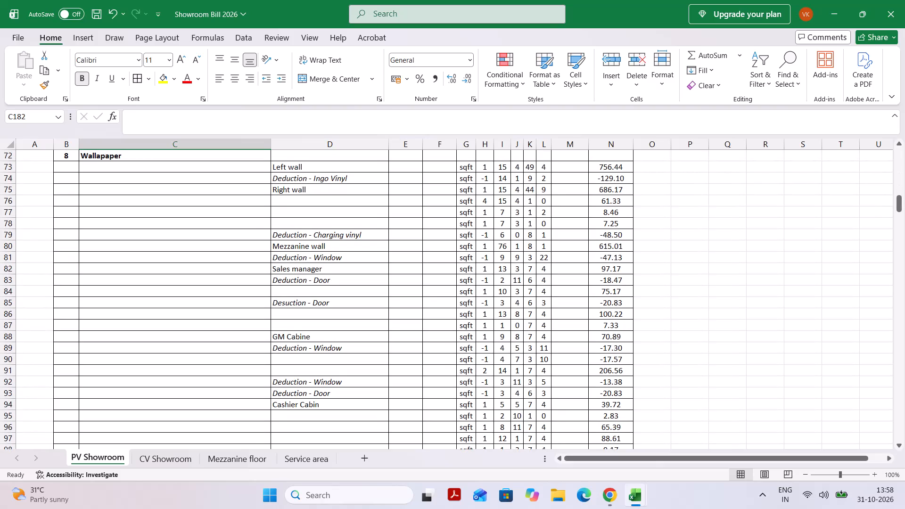
scroll(253, 310, "down", 1)
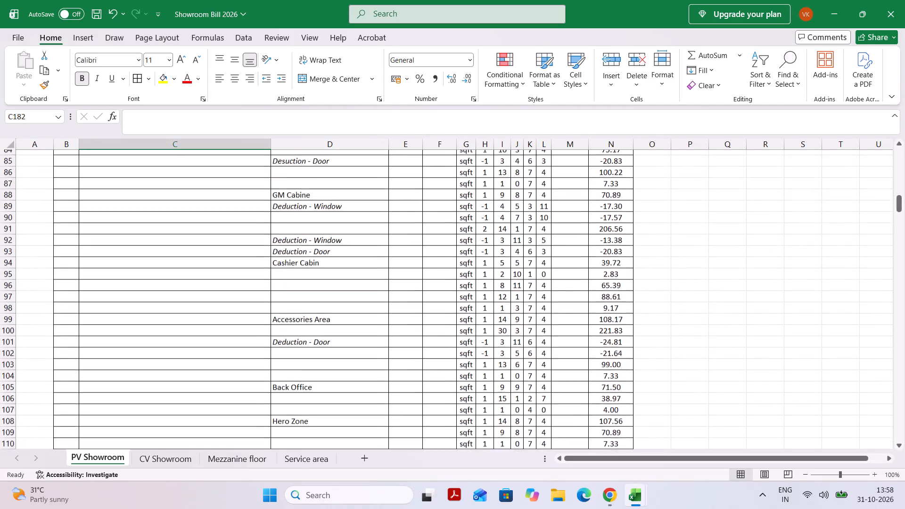
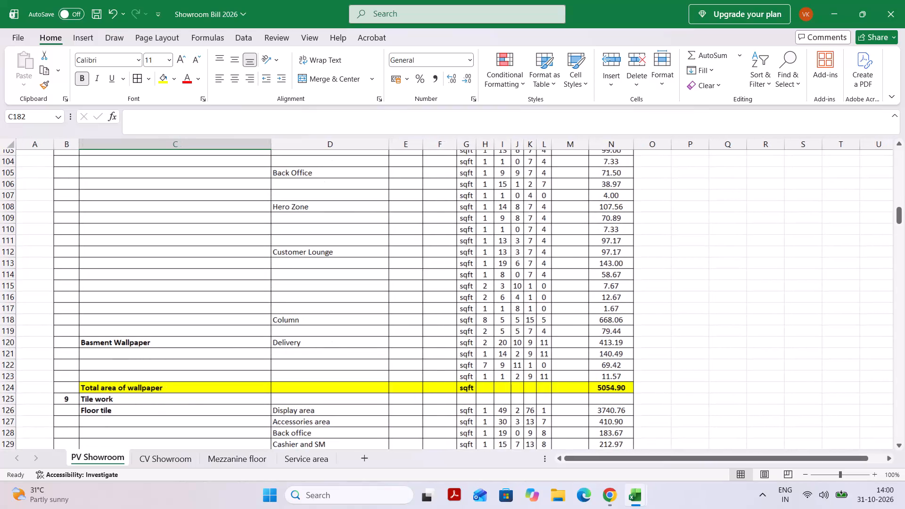
Examine the tile work rows, the tile total row 181 and the blank rows before the Skurting entries.
scroll(305, 352, "down", 2)
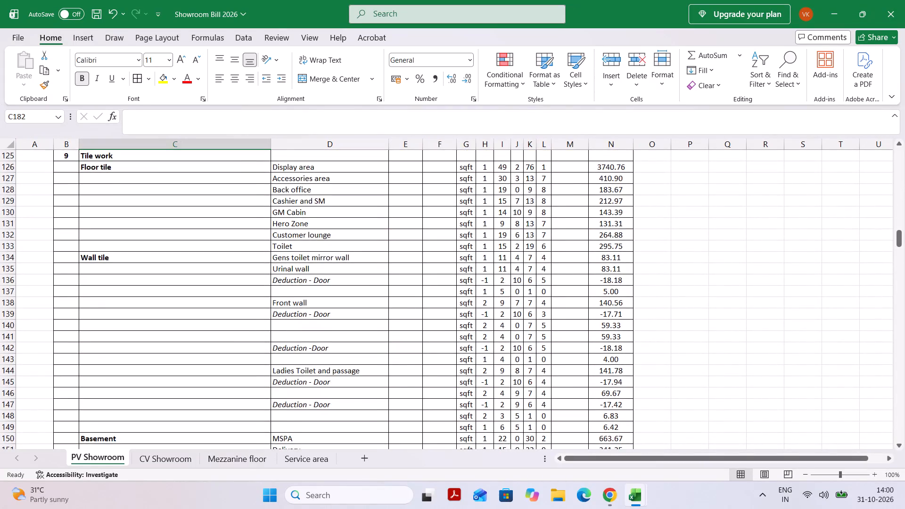
scroll(305, 352, "up", 2)
scroll(305, 352, "down", 1)
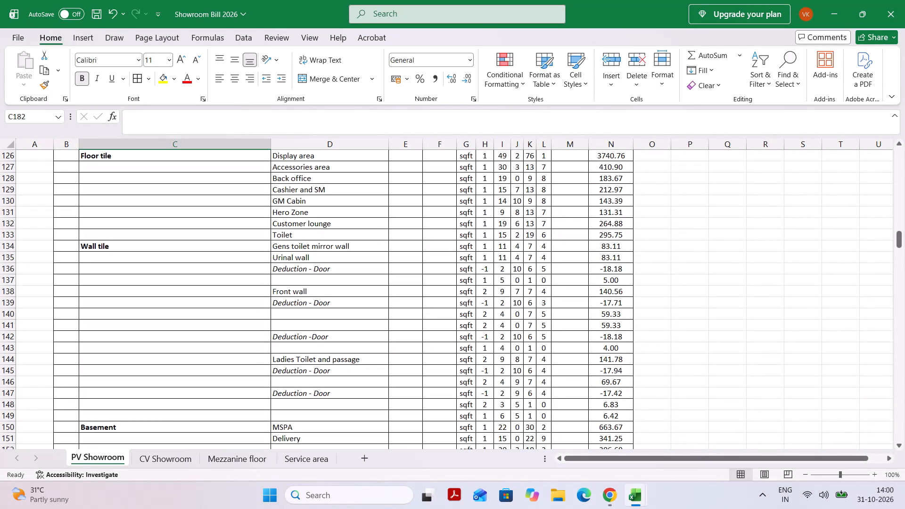
scroll(305, 352, "down", 3)
scroll(305, 352, "up", 1)
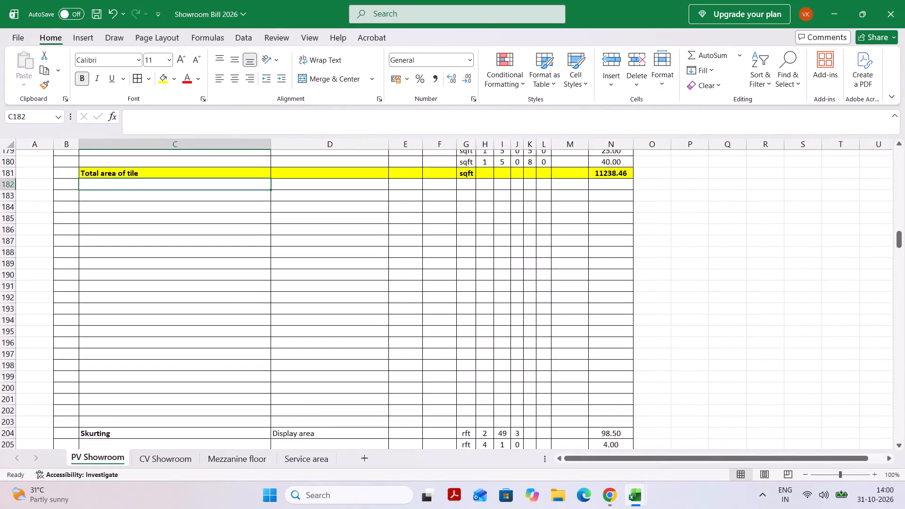
scroll(296, 307, "down", 1)
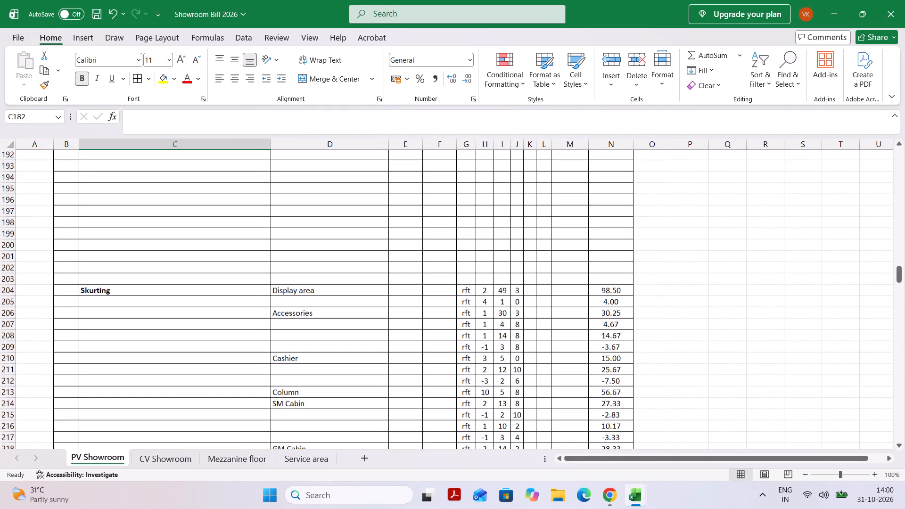
scroll(296, 307, "up", 2)
scroll(296, 307, "down", 1)
scroll(296, 307, "up", 1)
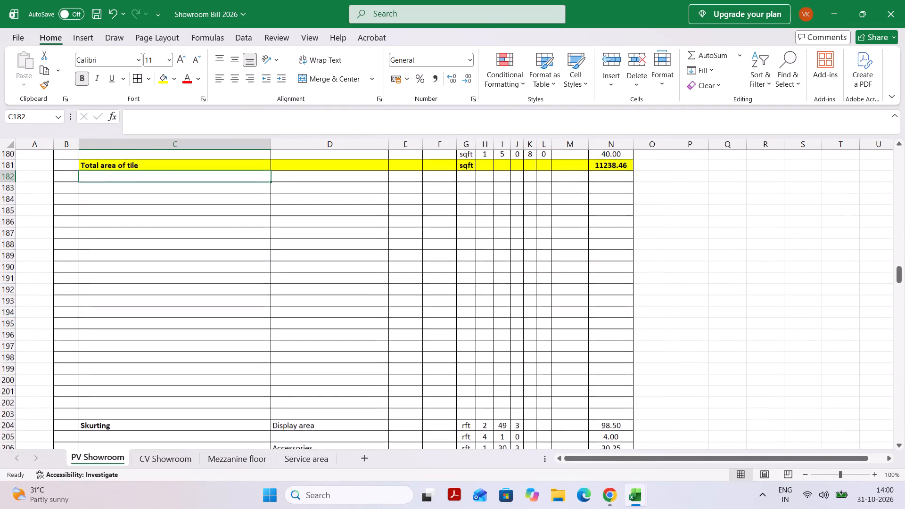
scroll(296, 307, "up", 3)
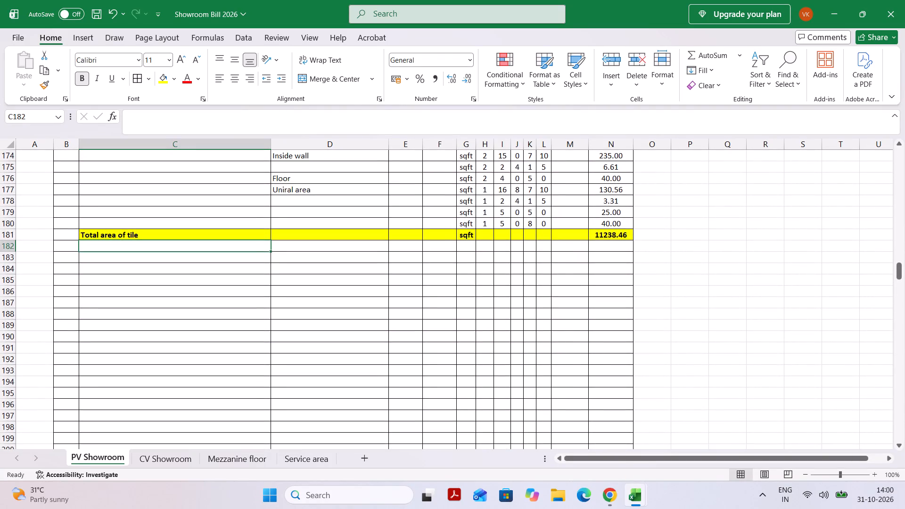
scroll(296, 307, "down", 1)
scroll(296, 307, "up", 1)
scroll(296, 307, "down", 1)
scroll(296, 307, "up", 2)
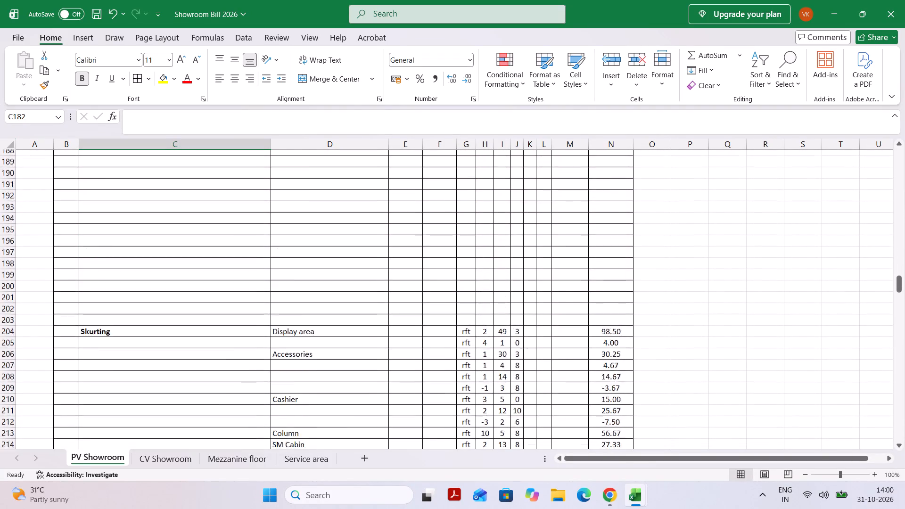
scroll(296, 307, "down", 2)
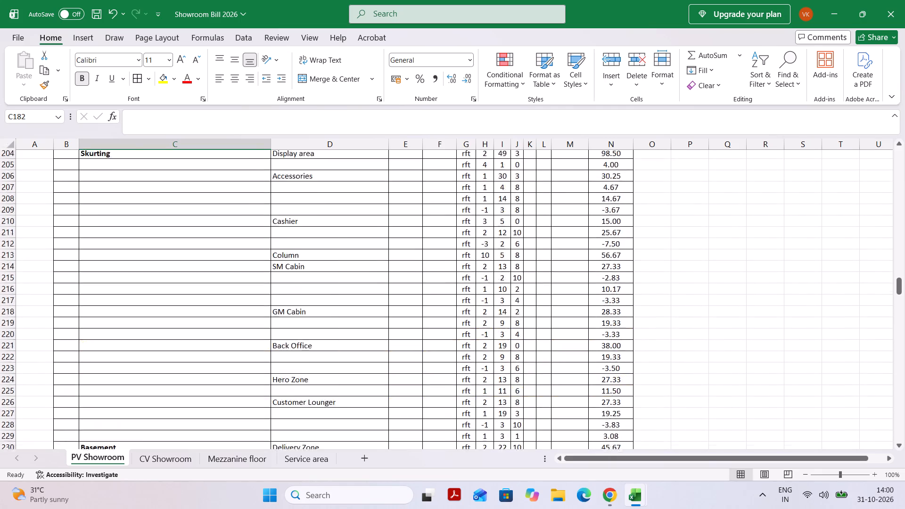
scroll(296, 307, "up", 1)
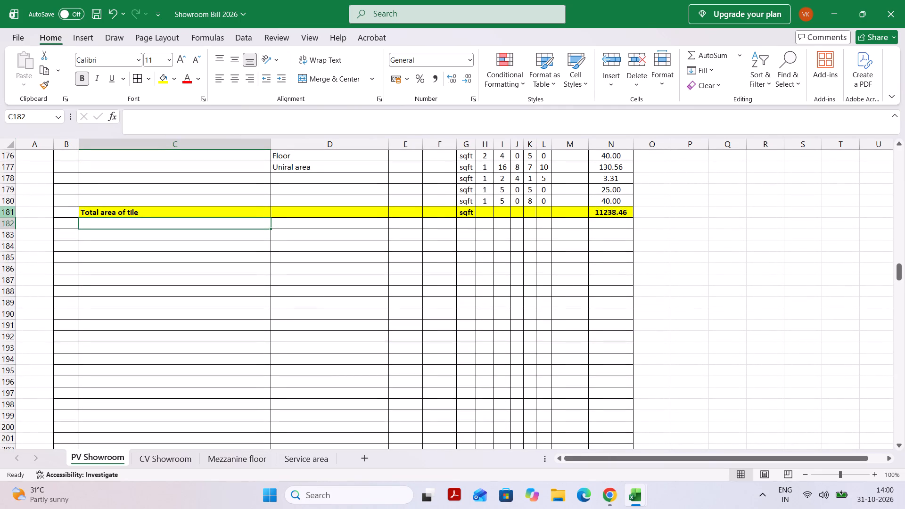
Delete the yellow "Total area of tile" row 181 above the blank rows.
left_click(6, 206)
left_click(3, 213)
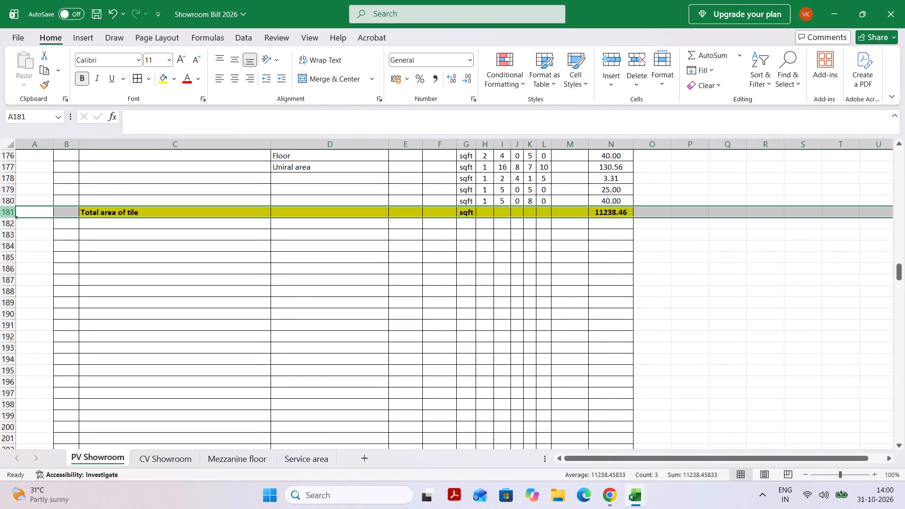
key("ctrl+minus")
Delete all the blank rows between the last tile entry in row 180 and the Skurting section.
scroll(18, 284, "down", 1)
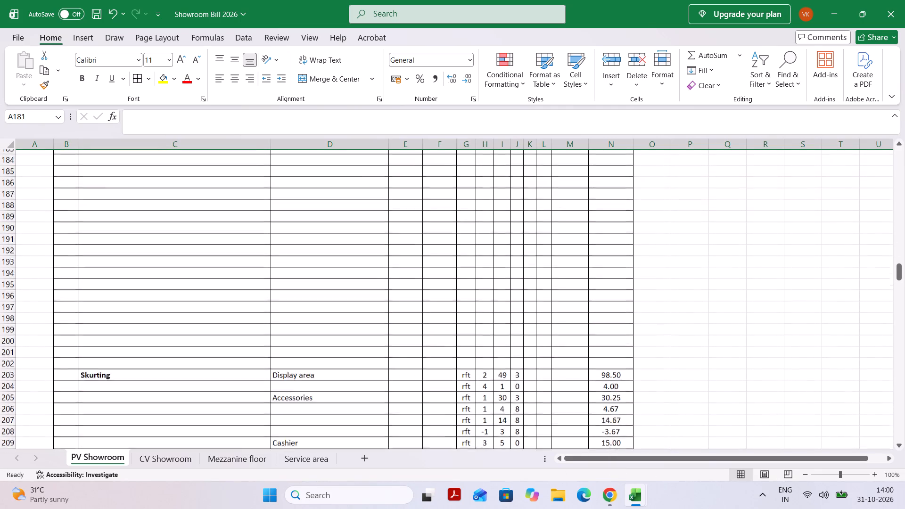
scroll(18, 284, "up", 1)
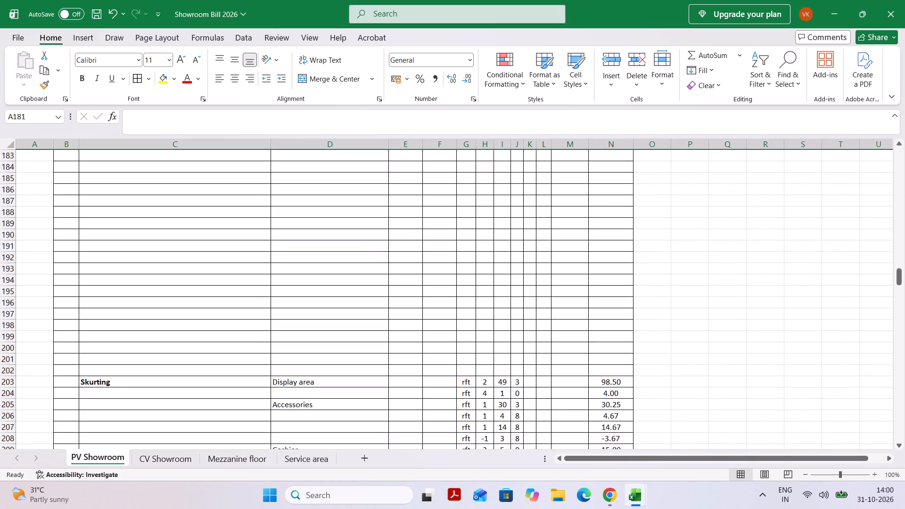
key("ctrl+minus")
key("ctrl+minus")
key("ctrl+minus")
key("ctrl+minus")
key("ctrl+minus")
key("ctrl+minus")
key("ctrl+minus")
key("ctrl+minus")
key("ctrl+minus")
key("ctrl+minus")
key("ctrl+minus")
key("ctrl+minus")
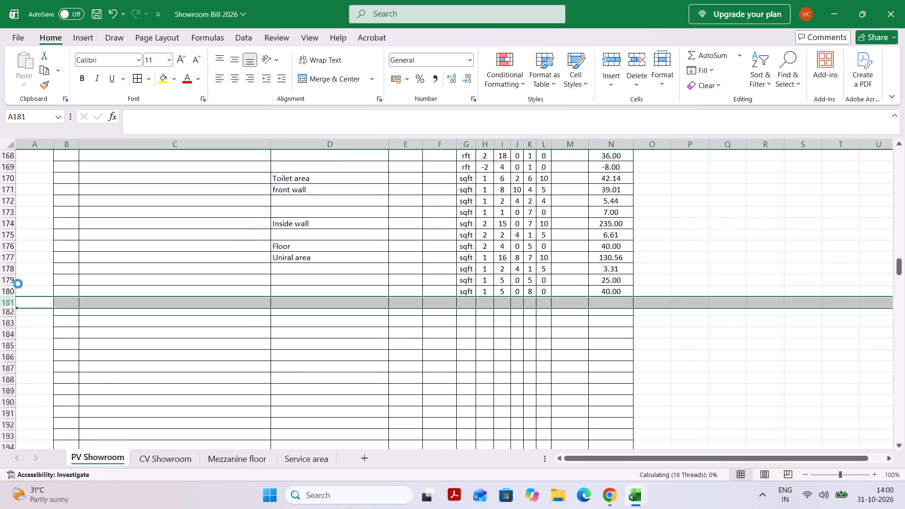
key("ctrl+minus")
key("ctrl+minus")
key("ctrl+minus")
key("ctrl+minus")
key("ctrl+minus")
key("ctrl+minus")
key("ctrl+minus")
key("ctrl+minus")
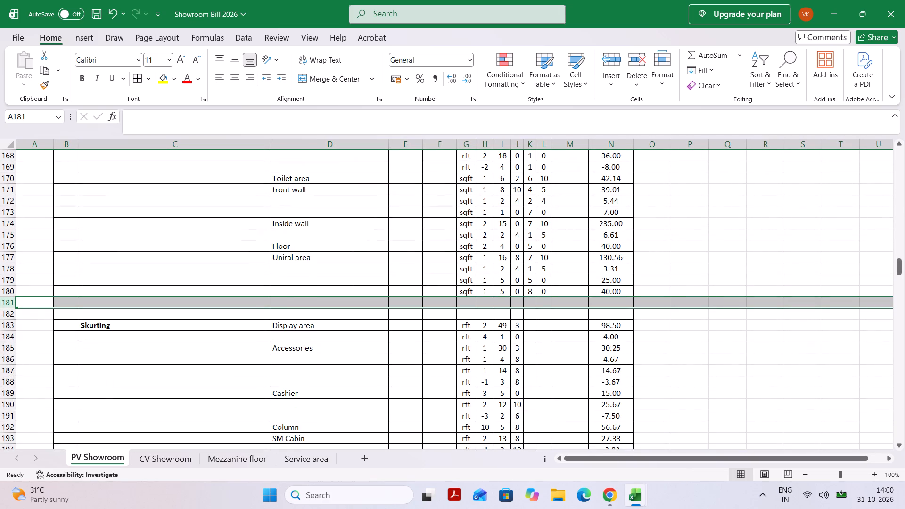
key("ctrl+minus")
key("ctrl+minus")
Inspect the SUM formula for the total area of tile in cell N211 and the quantity rows it covers.
scroll(18, 284, "down", 1)
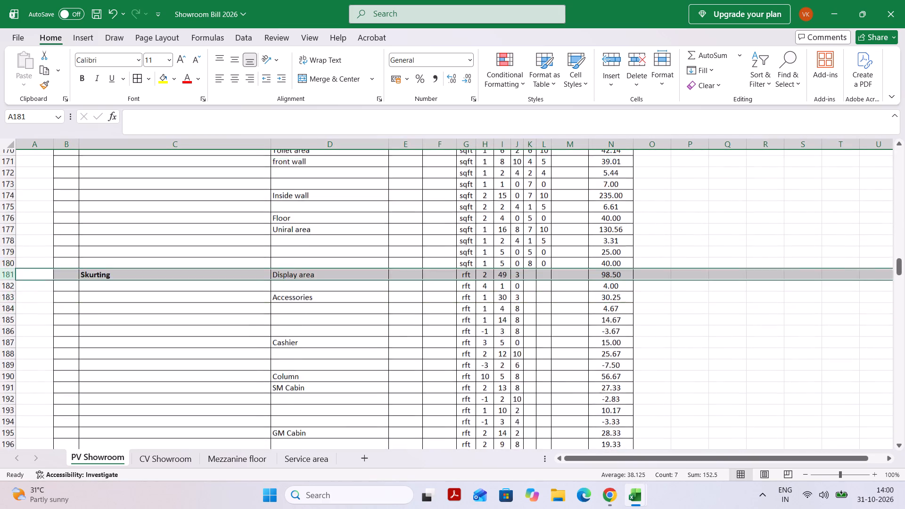
scroll(18, 284, "down", 1)
scroll(196, 289, "down", 2)
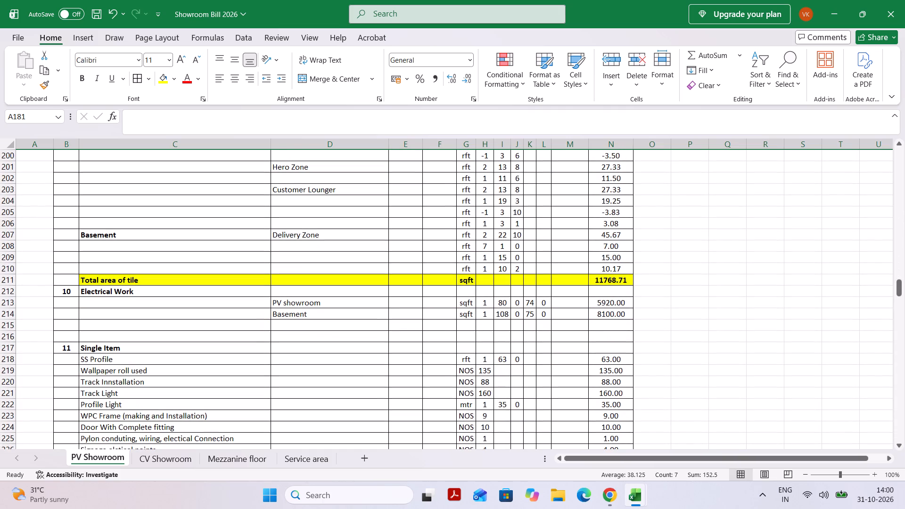
left_click(562, 262)
scroll(562, 262, "up", 1)
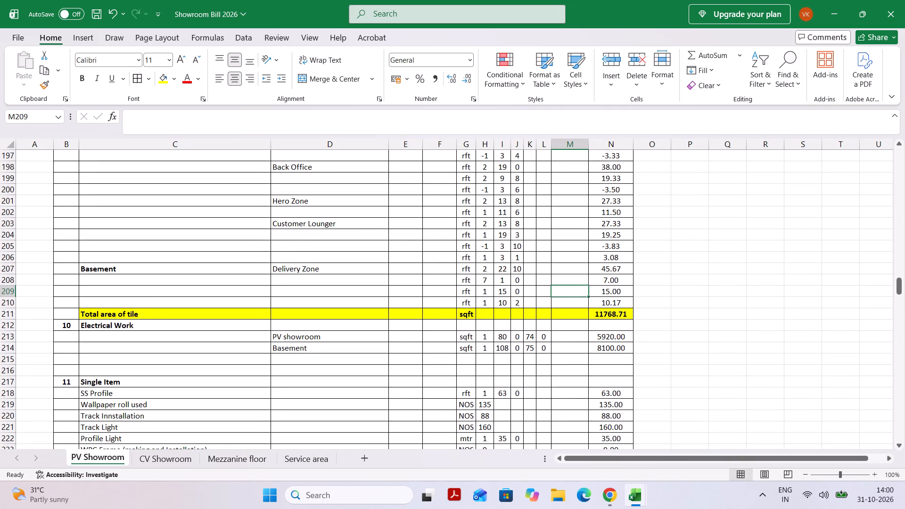
left_click(610, 313)
left_click(341, 116)
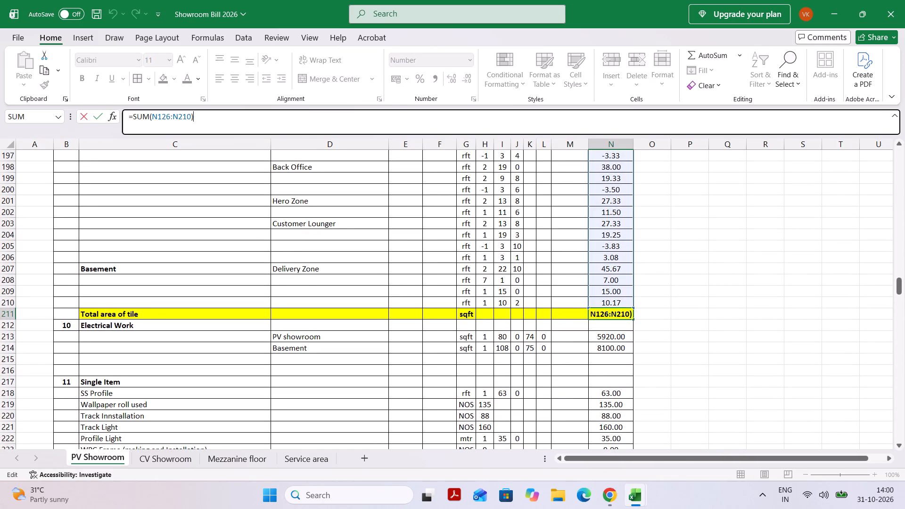
scroll(568, 311, "up", 4)
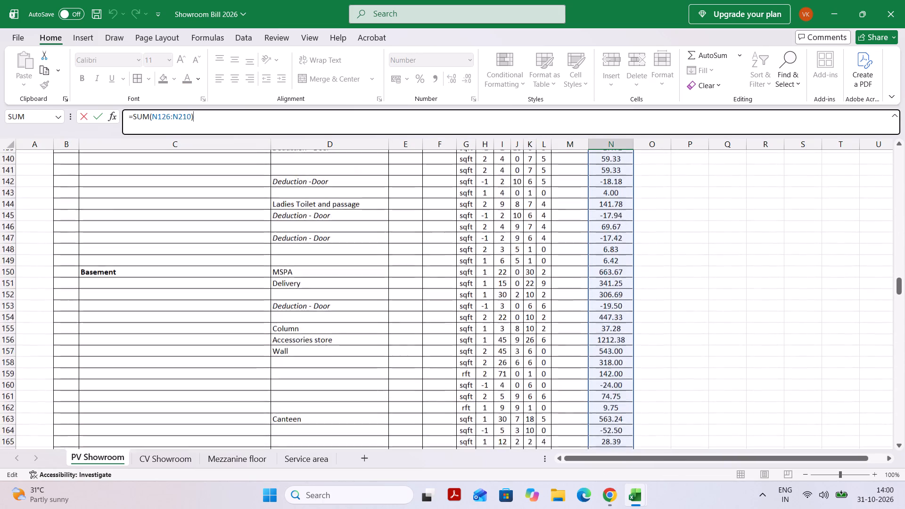
scroll(568, 311, "up", 2)
scroll(568, 311, "down", 1)
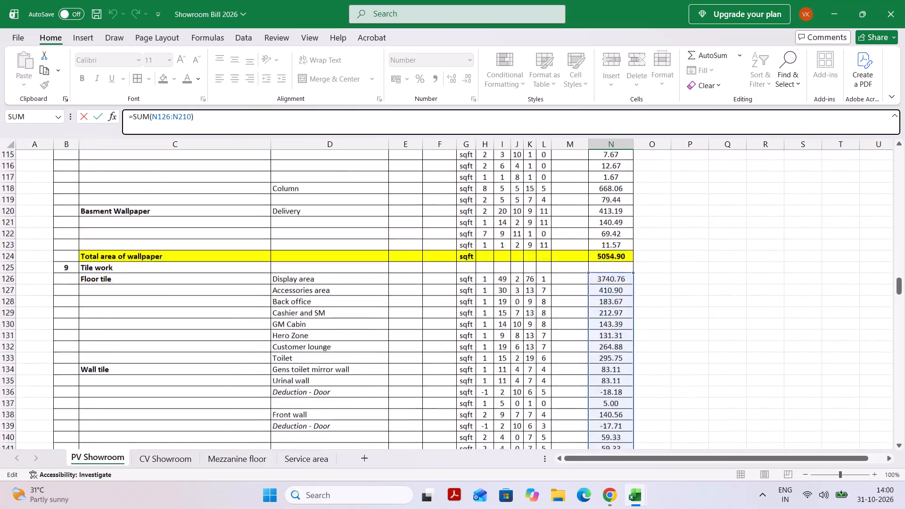
scroll(568, 311, "up", 1)
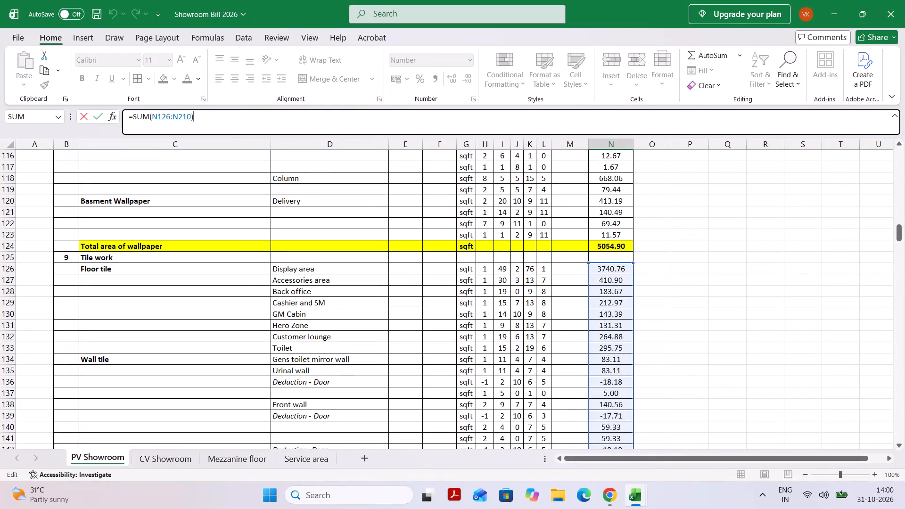
scroll(494, 332, "down", 5)
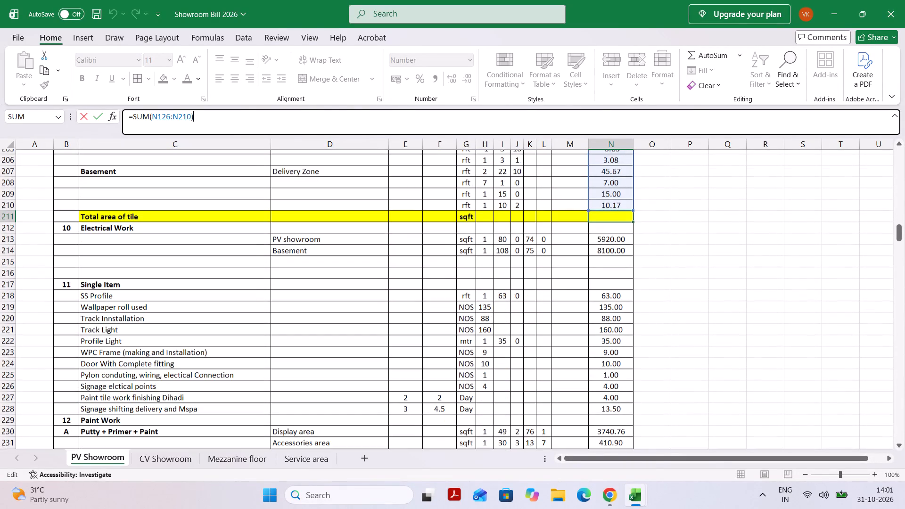
left_click(494, 332)
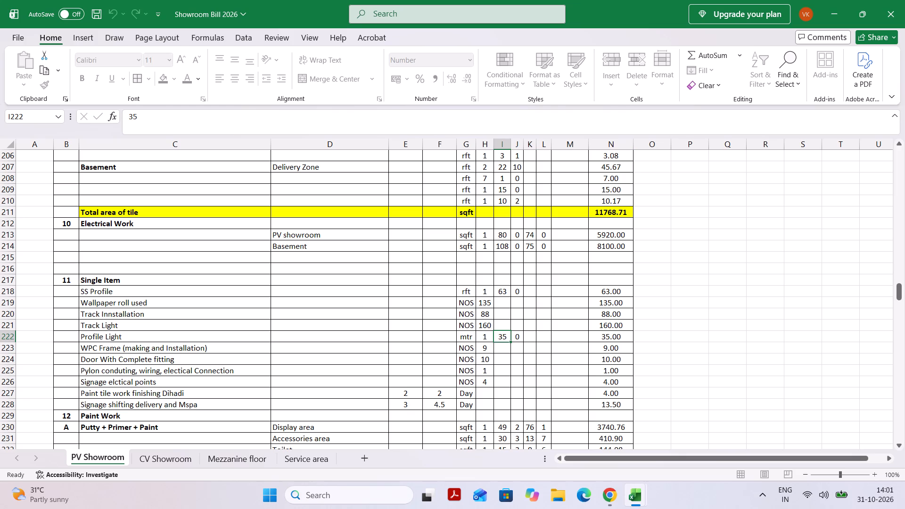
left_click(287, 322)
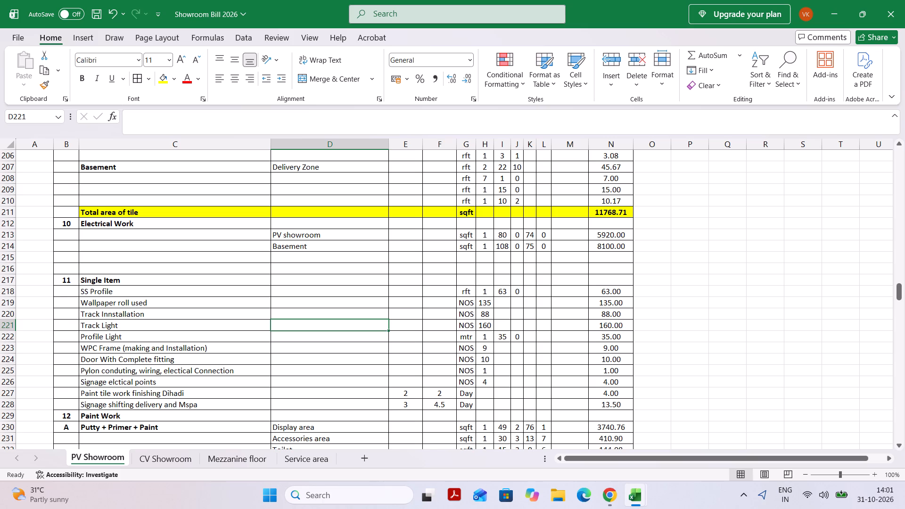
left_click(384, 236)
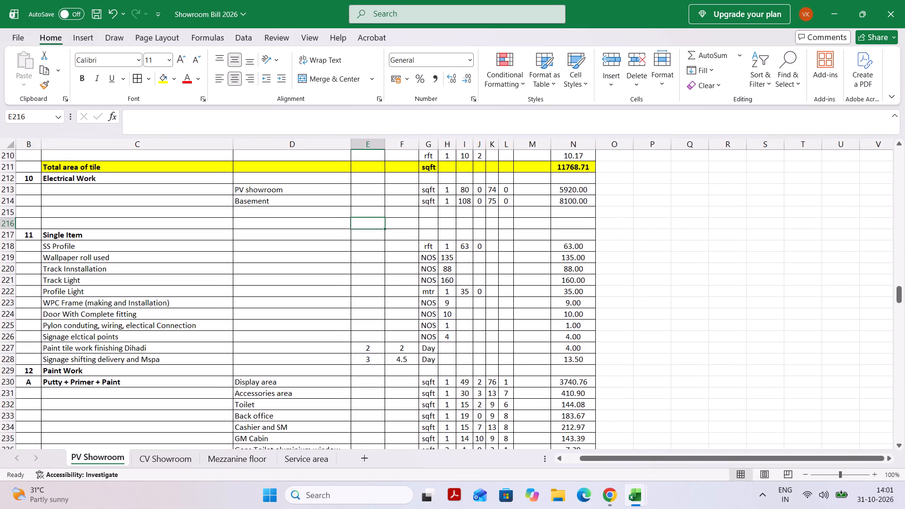
Review the basement tile rows, including Accessories store, Wall and Canteen, through the start of the Skurting rows.
scroll(384, 236, "up", 1)
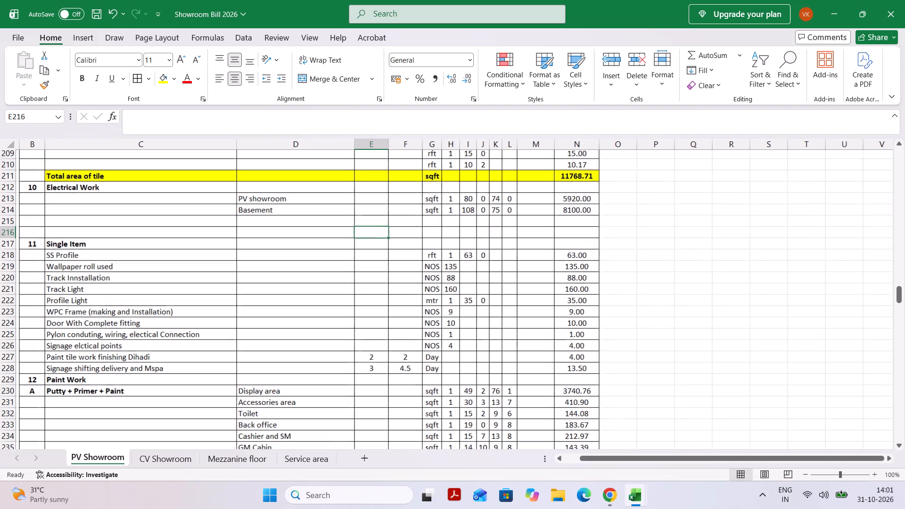
scroll(384, 236, "up", 1)
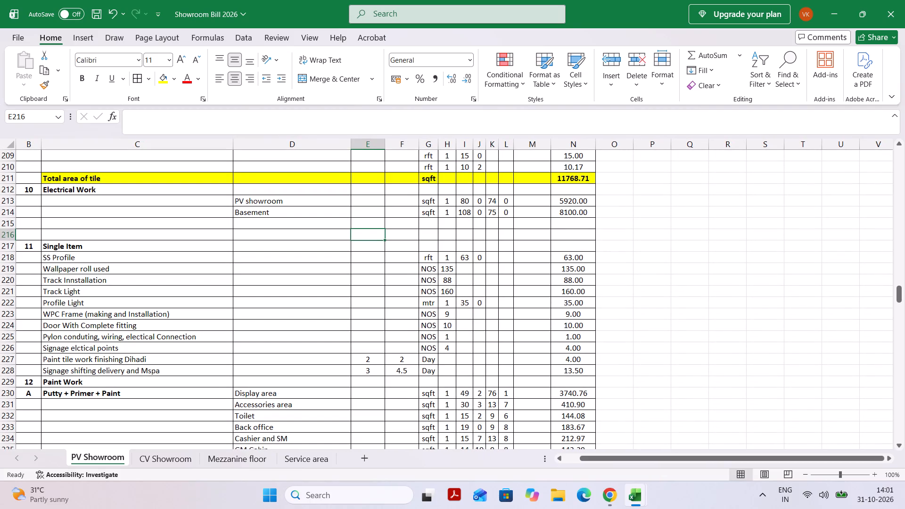
scroll(384, 236, "up", 3)
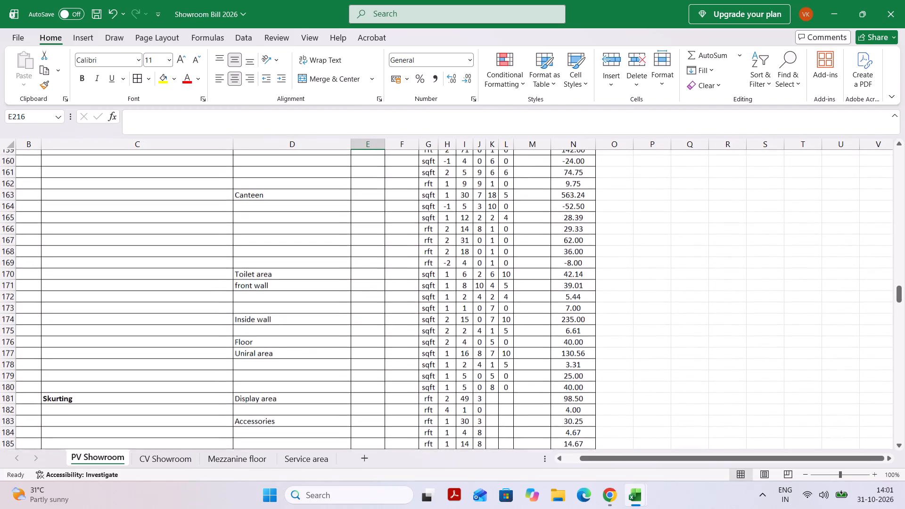
scroll(384, 236, "up", 1)
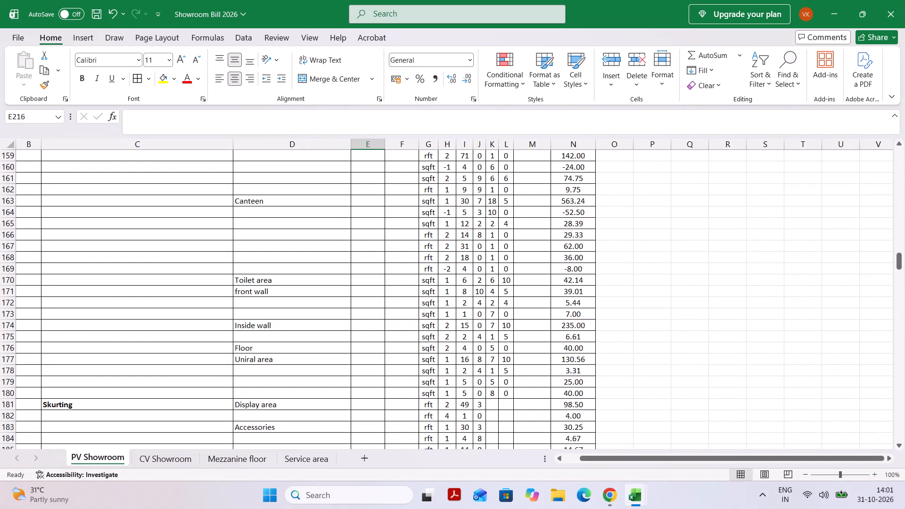
scroll(292, 253, "up", 2)
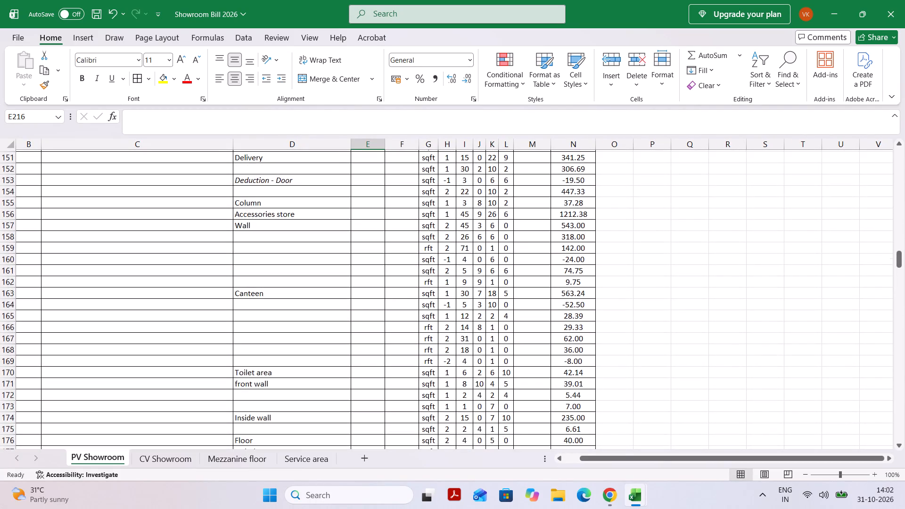
scroll(292, 253, "up", 1)
left_click(281, 268)
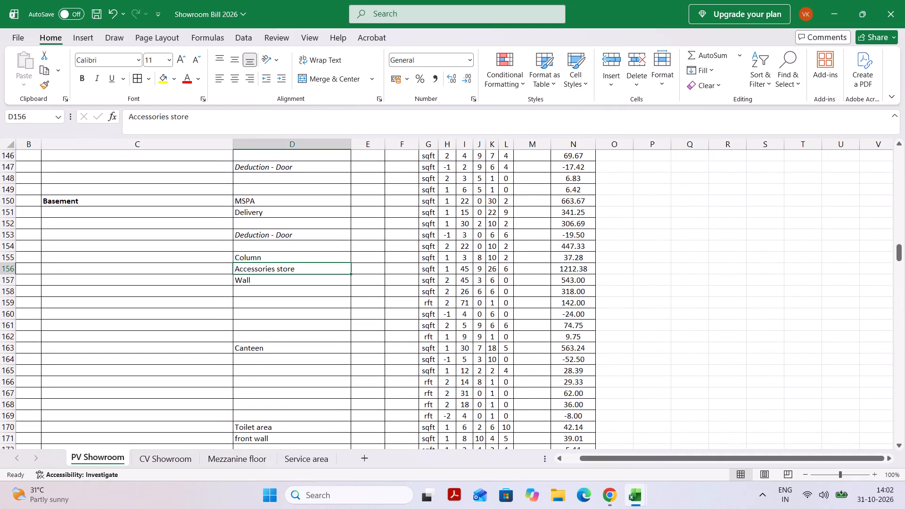
left_click(283, 283)
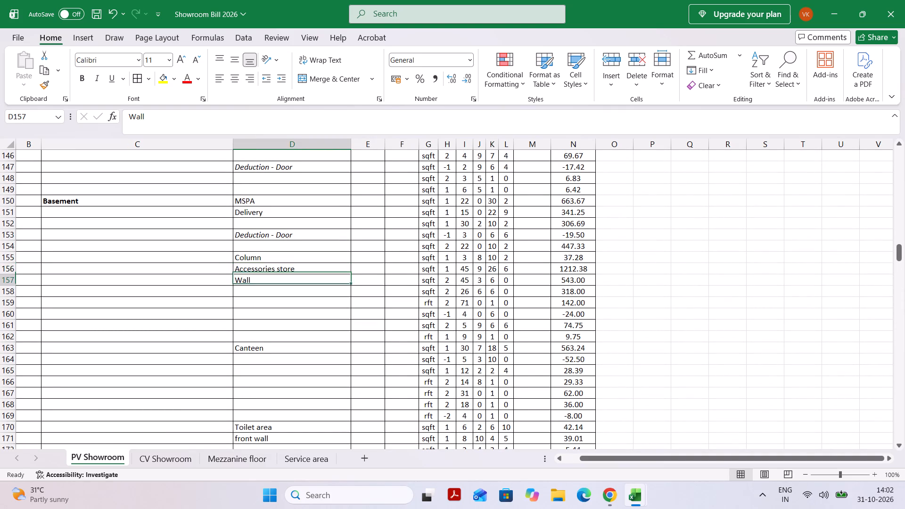
scroll(283, 283, "down", 1)
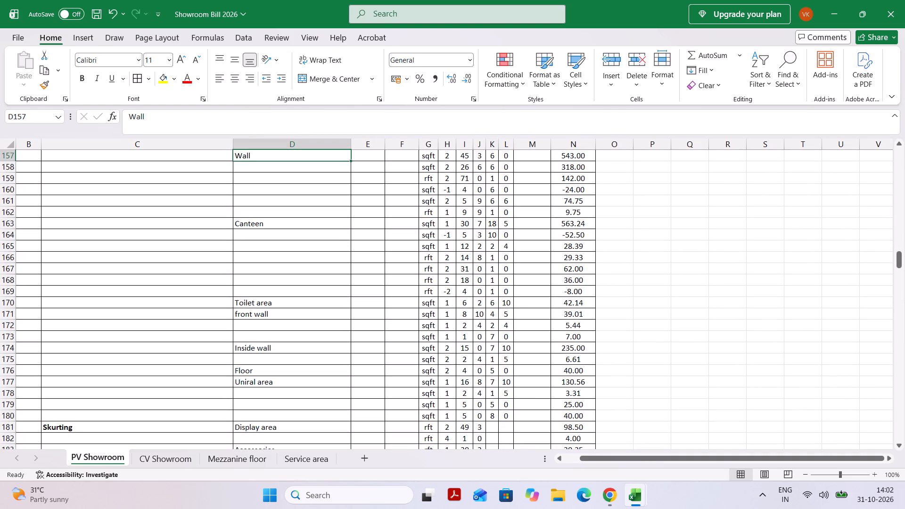
scroll(282, 318, "down", 1)
left_click(281, 308)
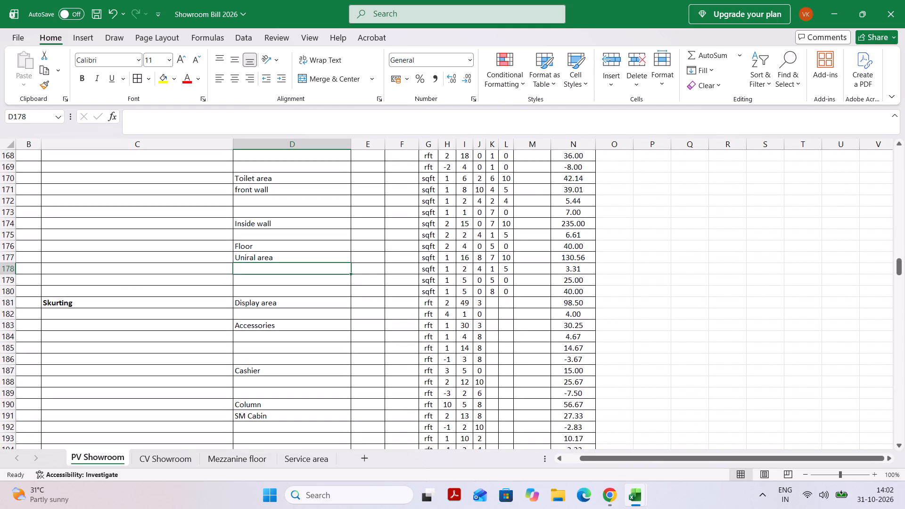
left_click(295, 284)
scroll(277, 278, "down", 1)
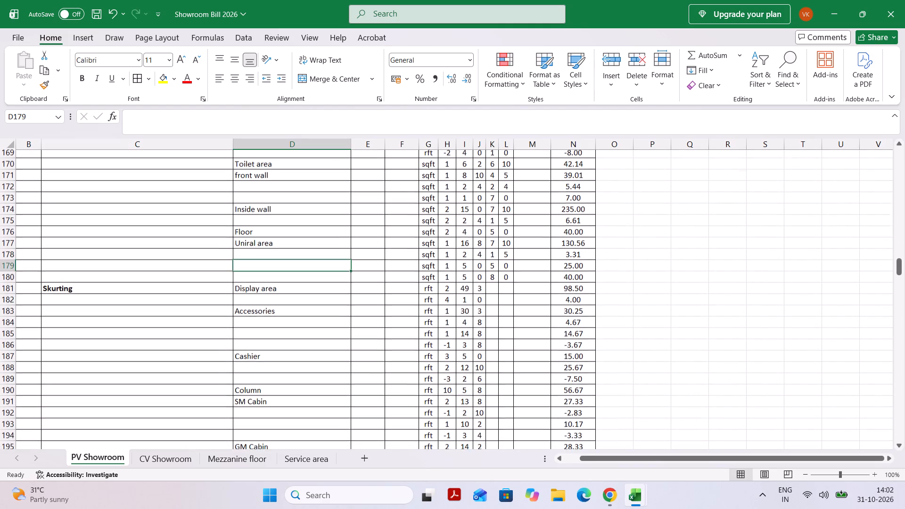
Review the Skurting rows from Display area to the basement Delivery Zone, down to the highlighted tile total.
scroll(277, 278, "up", 1)
scroll(277, 278, "down", 2)
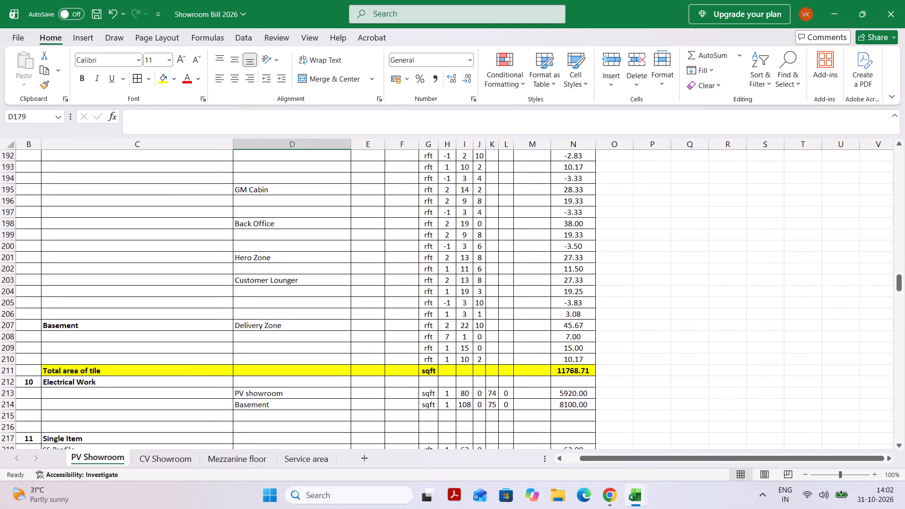
left_click(271, 350)
scroll(272, 350, "up", 2)
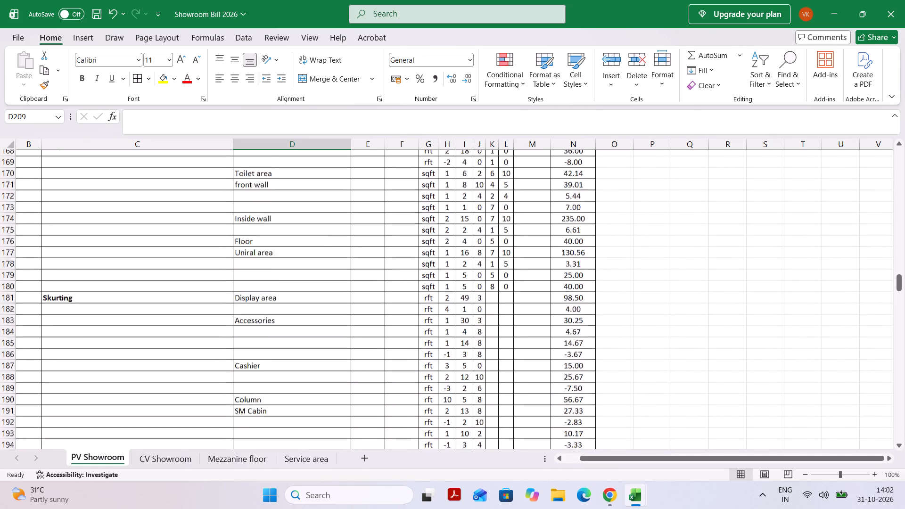
scroll(272, 350, "up", 1)
scroll(272, 350, "down", 1)
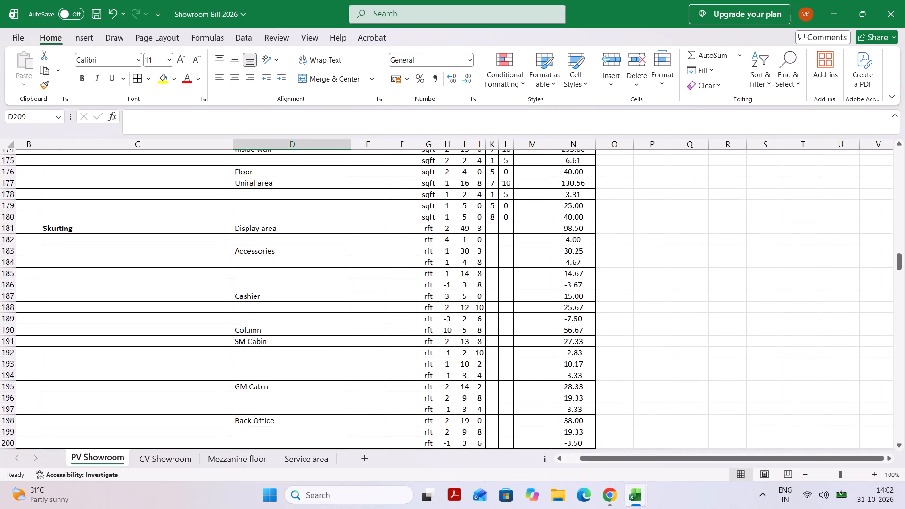
scroll(272, 350, "down", 2)
scroll(272, 350, "up", 1)
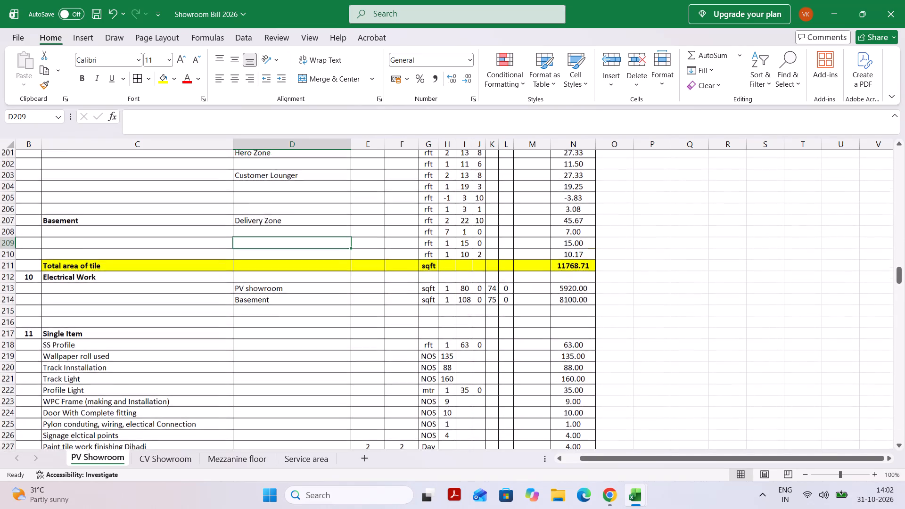
Recheck the tile rows from the Wall tile and Basement entries through Skurting to the Total area of tile row.
scroll(272, 350, "up", 4)
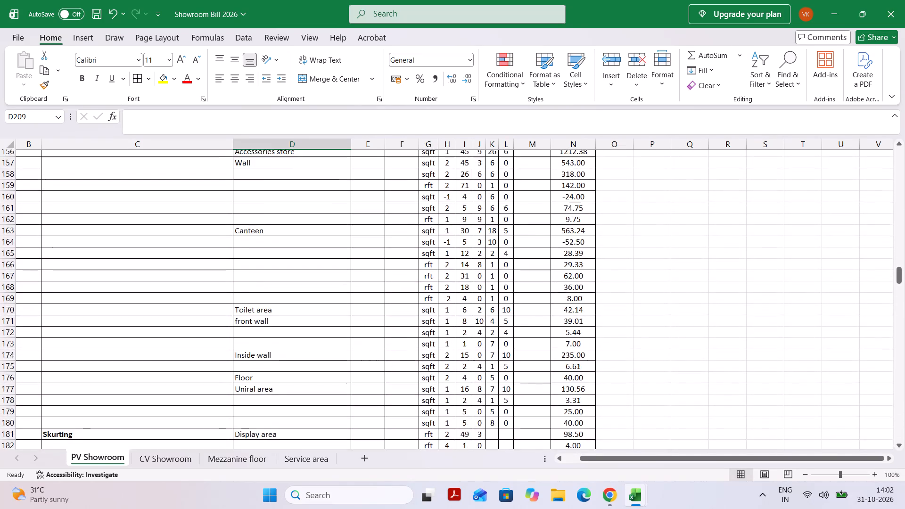
scroll(272, 350, "up", 3)
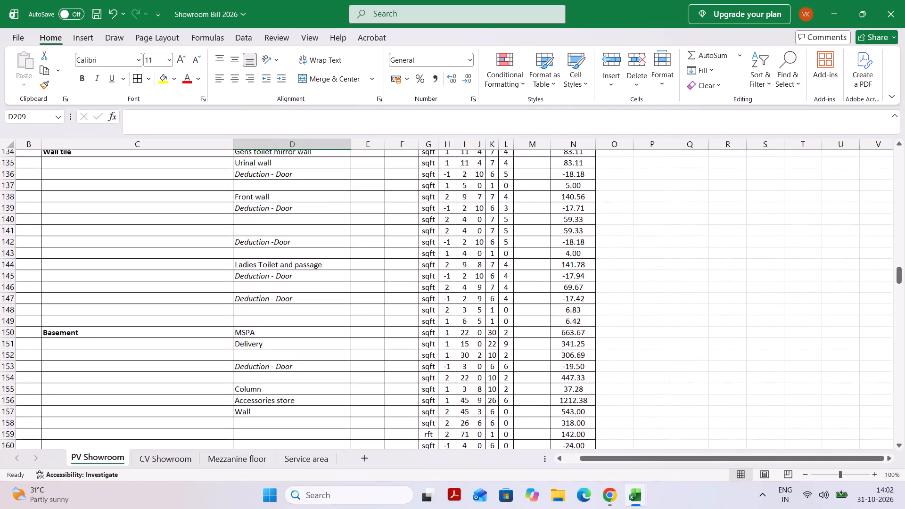
scroll(272, 350, "down", 1)
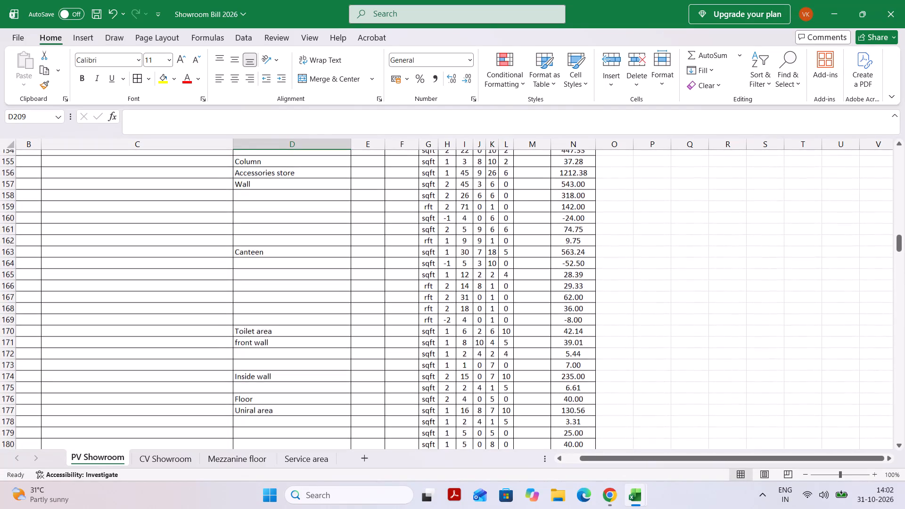
scroll(272, 350, "down", 1)
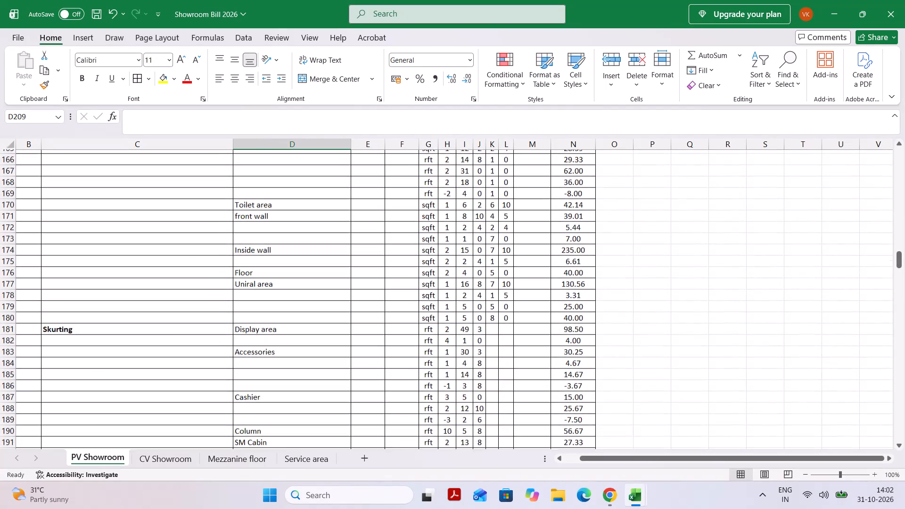
scroll(272, 350, "down", 2)
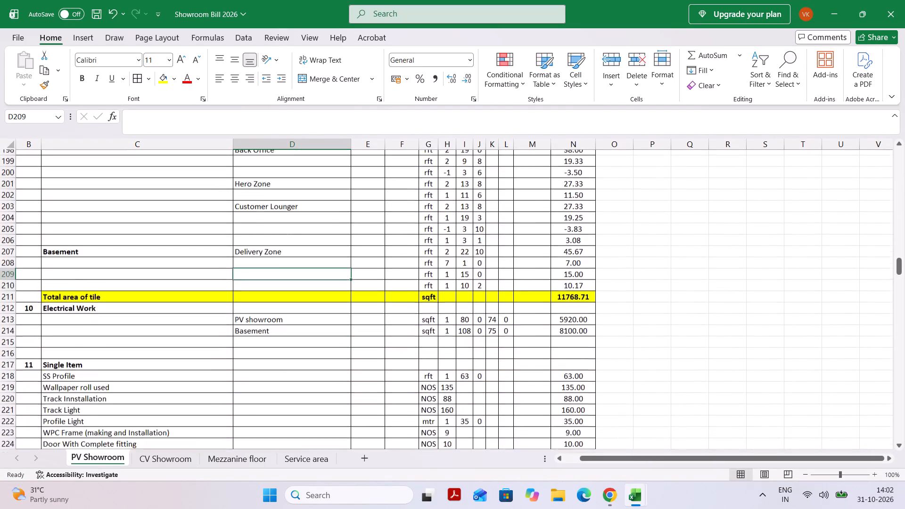
Return to the start of the PV Showroom sheet and review the gypsum ceiling, diamond ceiling, wall panelling and partition sections.
left_click(283, 222)
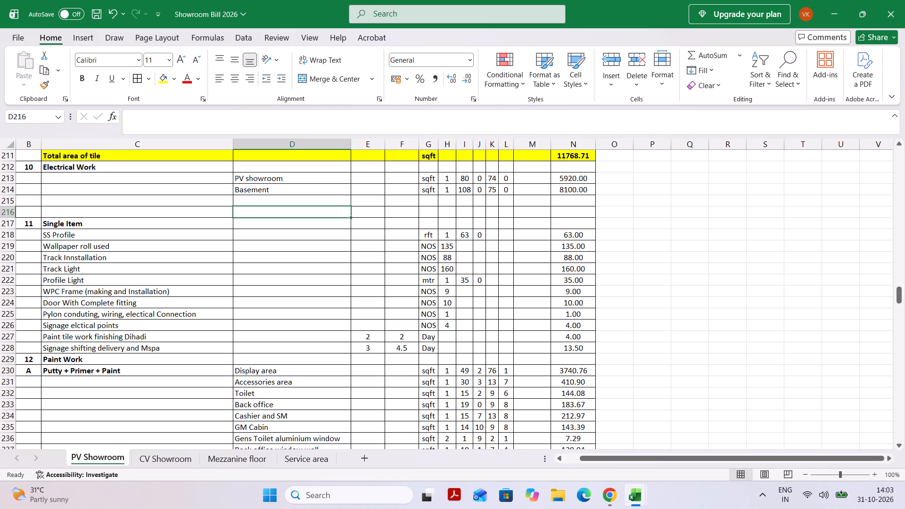
scroll(283, 222, "up", 10)
scroll(283, 222, "right", 10)
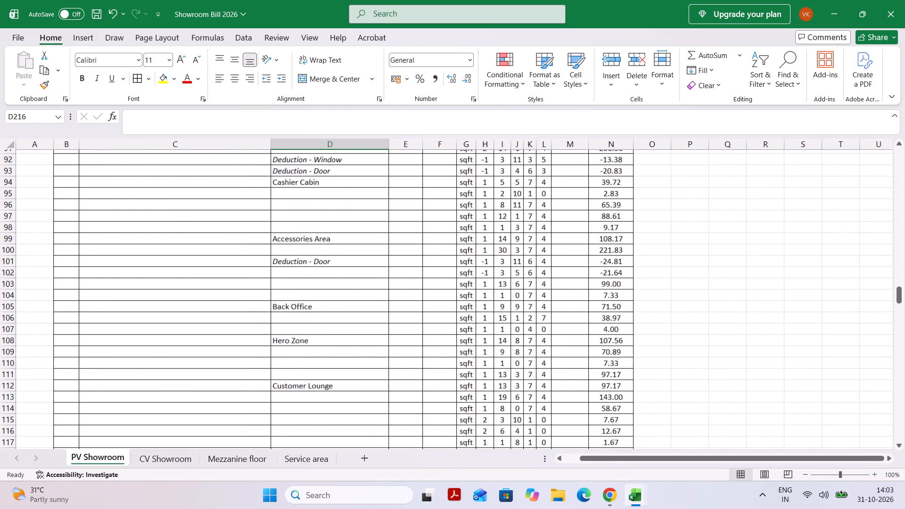
scroll(283, 222, "up", 10)
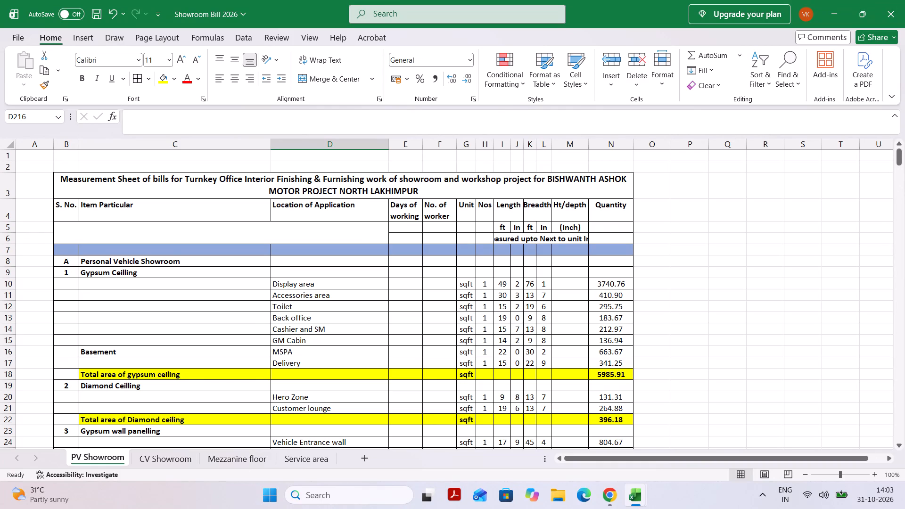
scroll(283, 222, "down", 1)
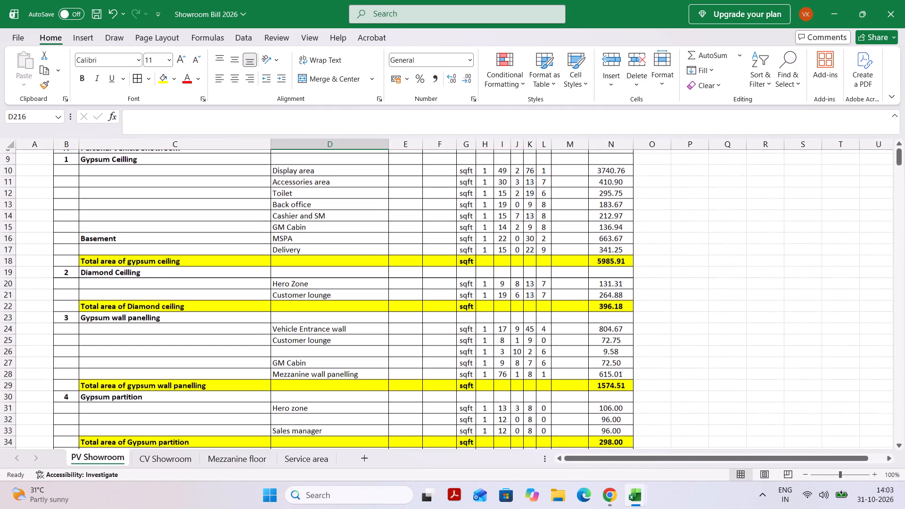
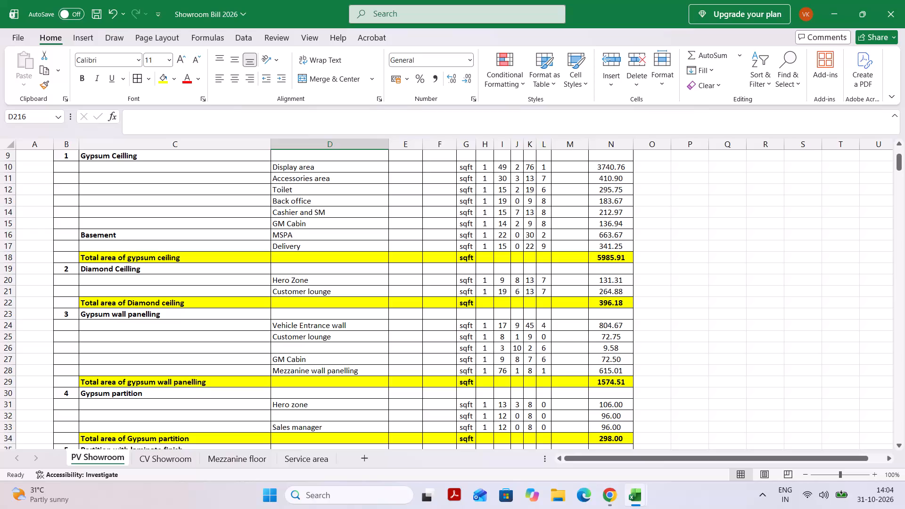
Recheck the PV Showroom rows from Gypsum Ceilling through Partition with laminate finish and Diamond Brand Wall to the start of Carpntry Work.
scroll(337, 303, "down", 1)
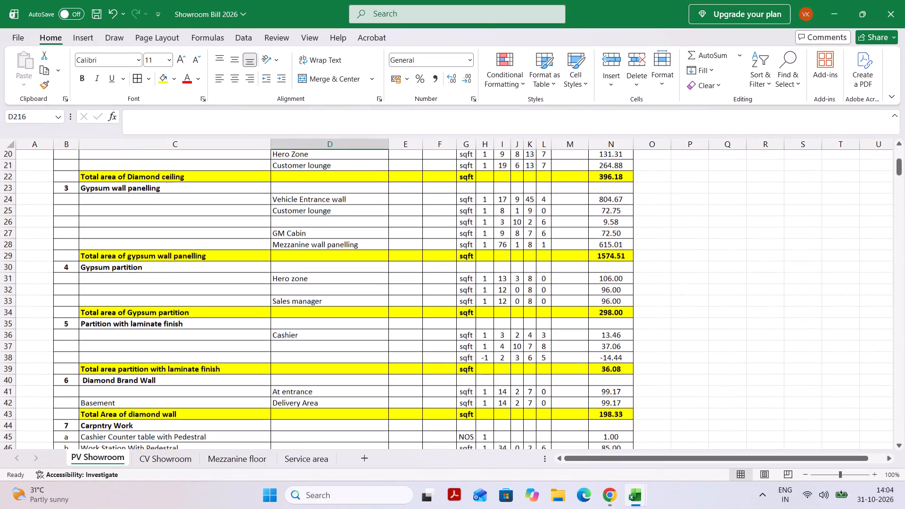
scroll(337, 304, "up", 2)
scroll(337, 304, "down", 1)
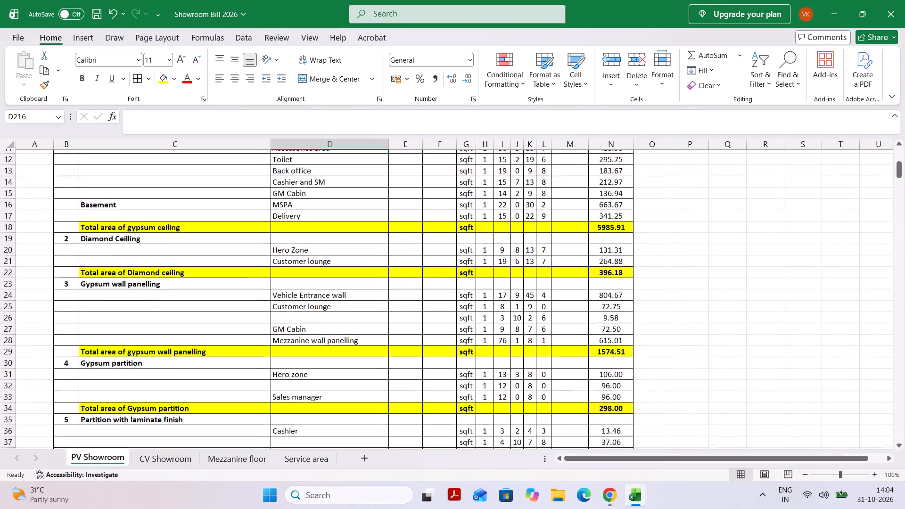
scroll(337, 304, "down", 1)
scroll(337, 304, "up", 1)
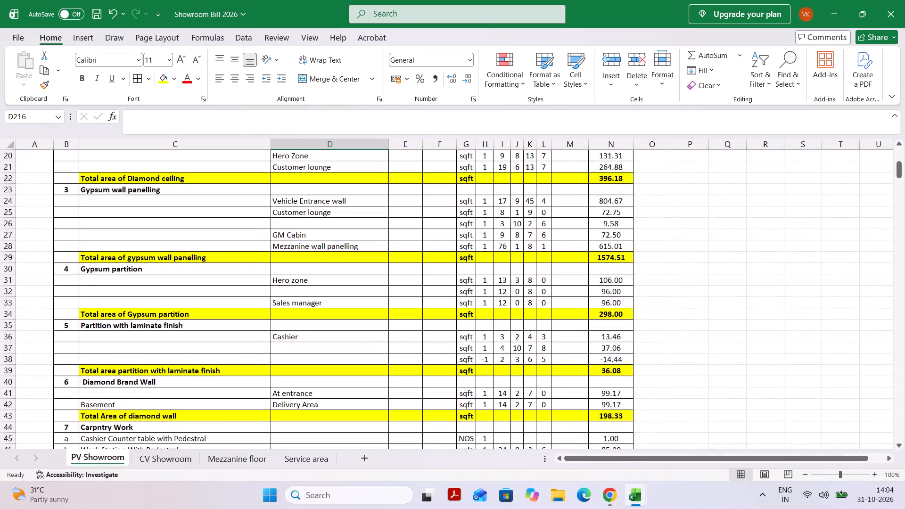
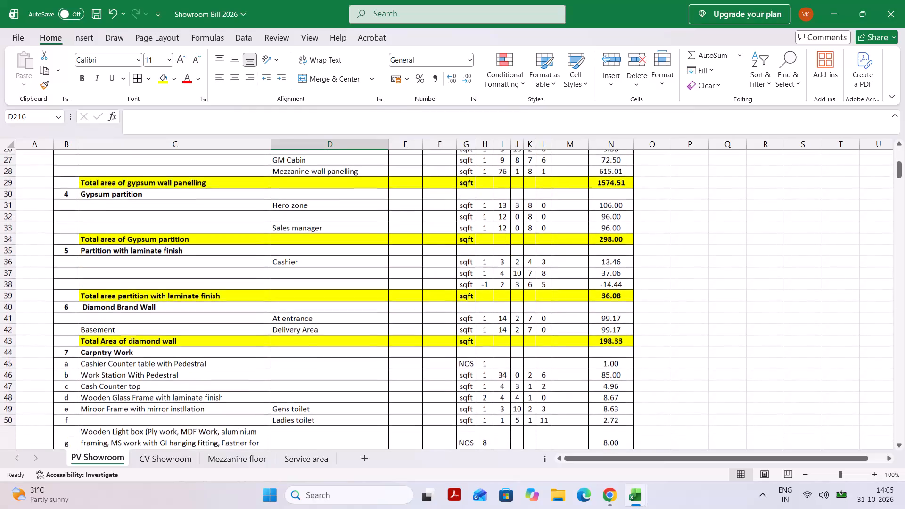
Enter 1, 4, 2 and 6 in the four measurement columns I to L of the Cashier Counter table with Pedestal row.
scroll(337, 304, "down", 1)
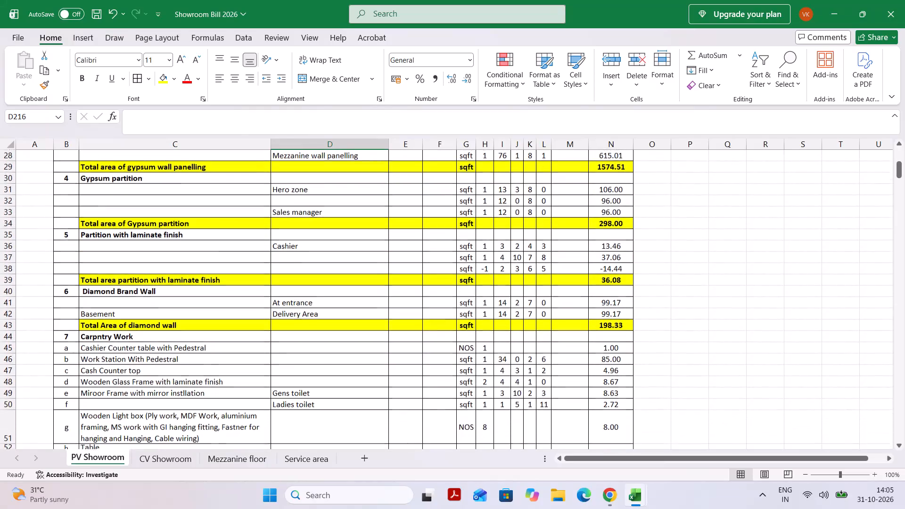
scroll(337, 304, "down", 1)
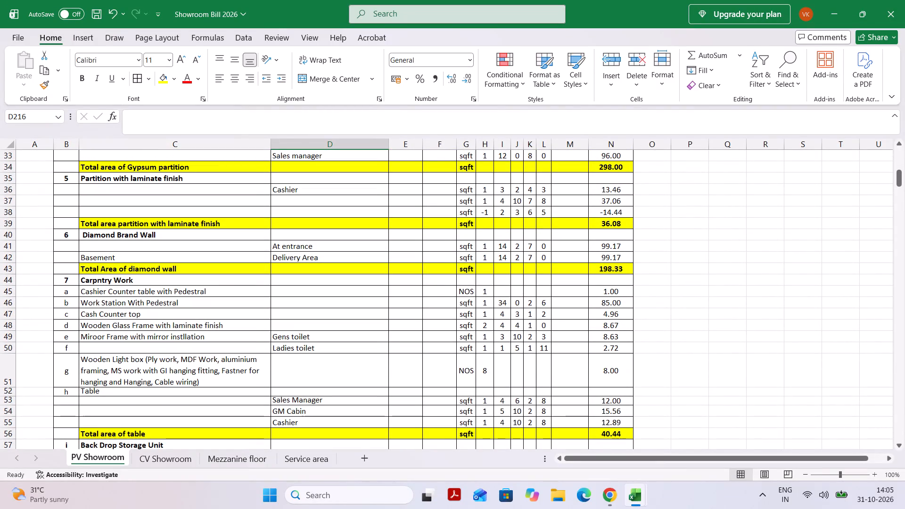
scroll(335, 361, "down", 1)
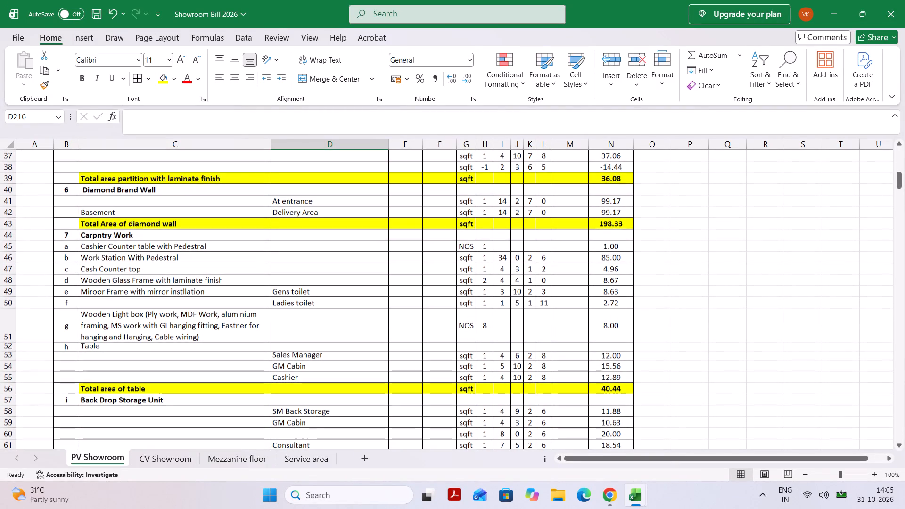
left_click(185, 207)
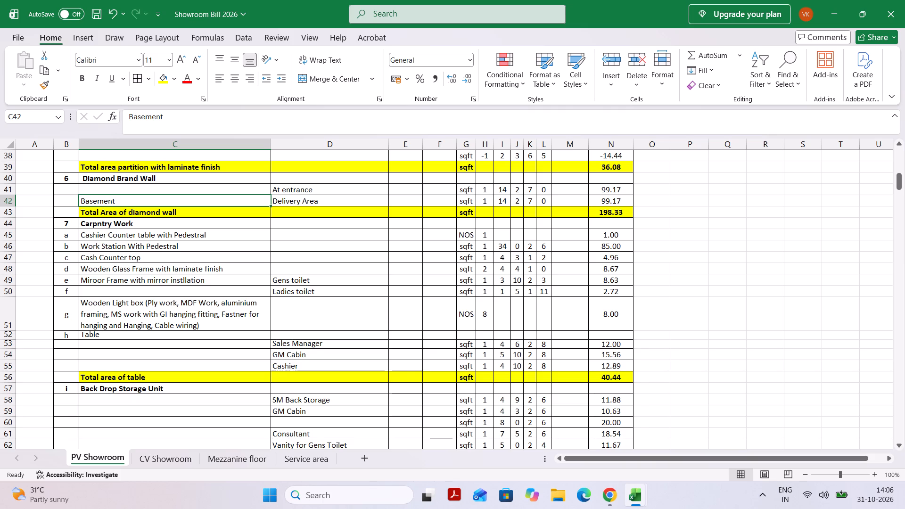
left_click(508, 239)
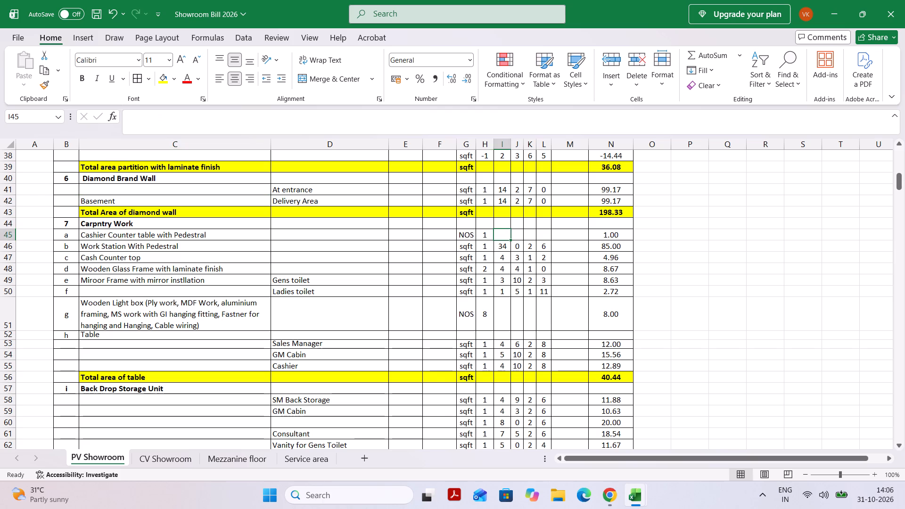
key("1")
key("Tab")
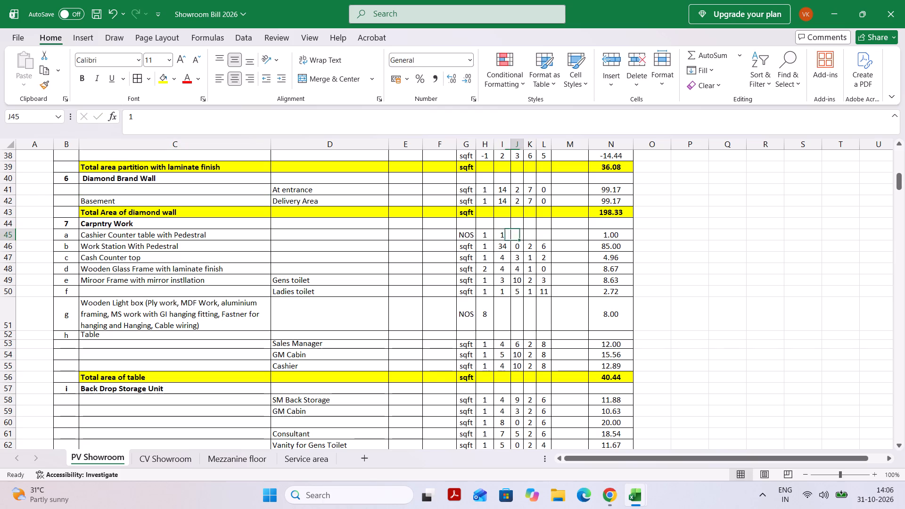
key("4")
key("Tab")
key("2")
key("Tab")
key("6")
key("Tab")
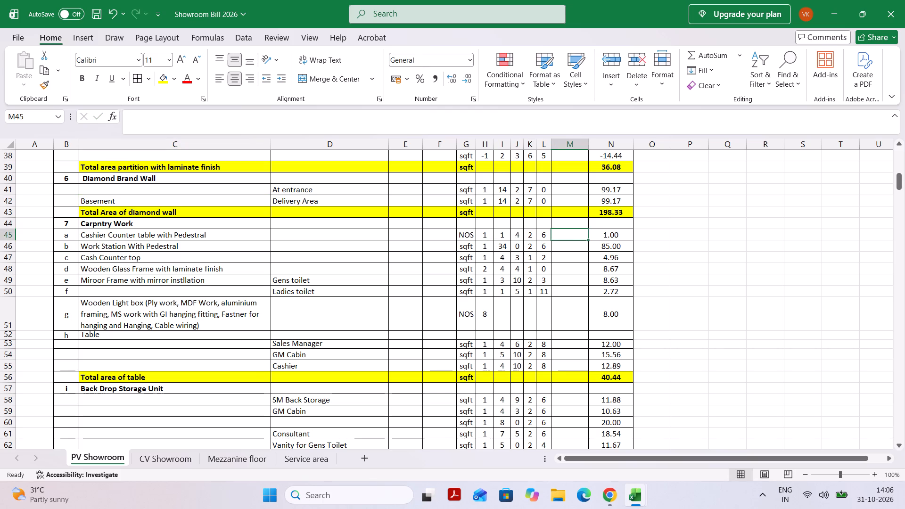
Copy the area formula from the Work Station With Pedestal row into the Cashier Counter table with Pedestal row's quantity cell.
key("Tab")
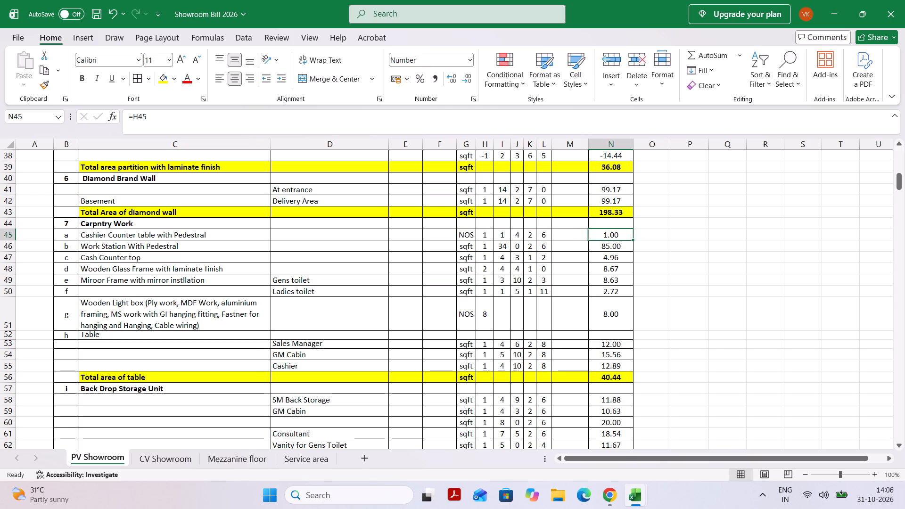
key("Down")
key("ctrl+c")
key("Up")
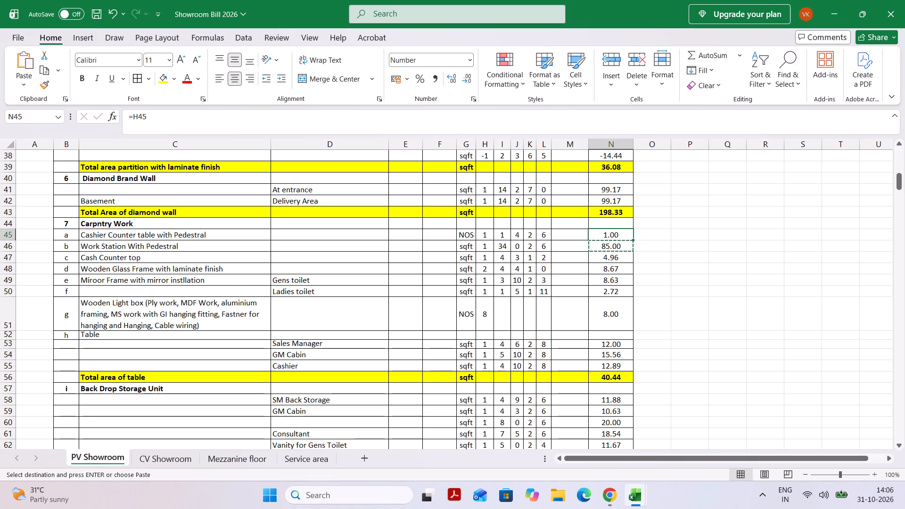
key("ctrl+v")
key("Return")
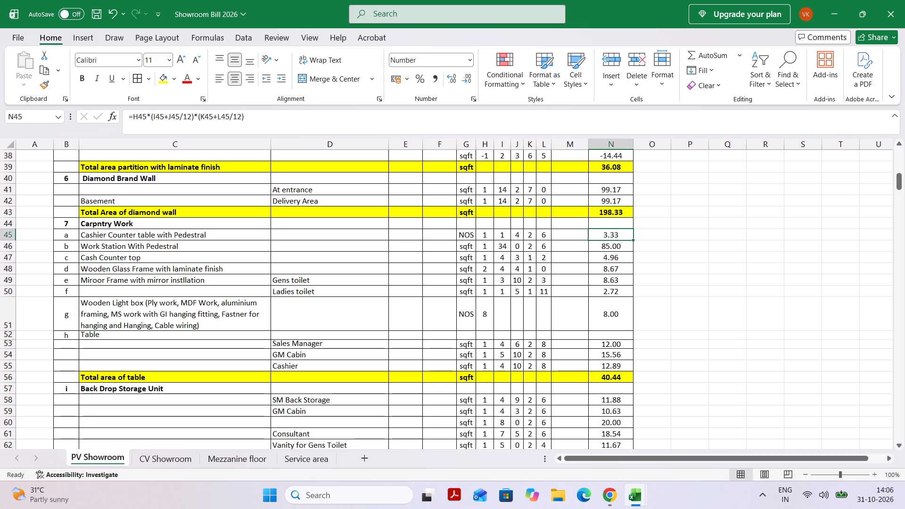
Check the Total area of table formula and review the Carpntry Work rows from Table through Back Drop Storage Unit.
left_click(620, 379)
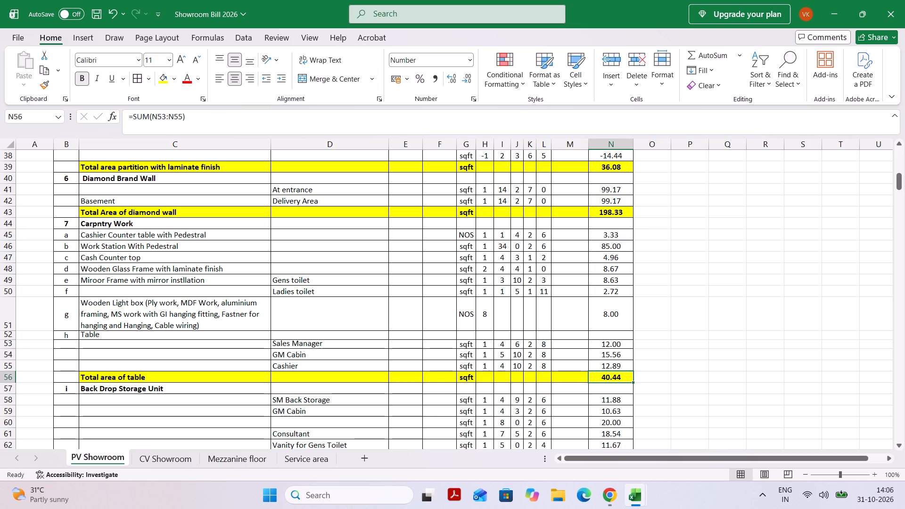
left_click(521, 113)
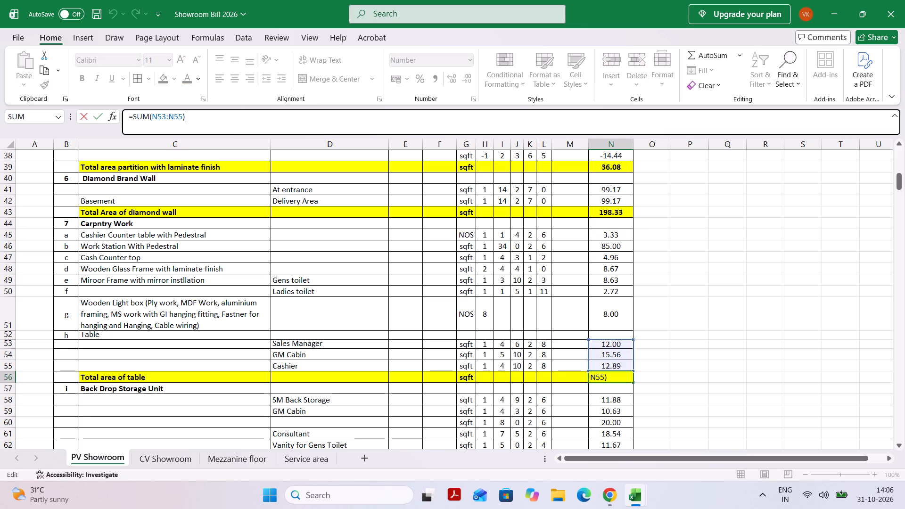
left_click(356, 413)
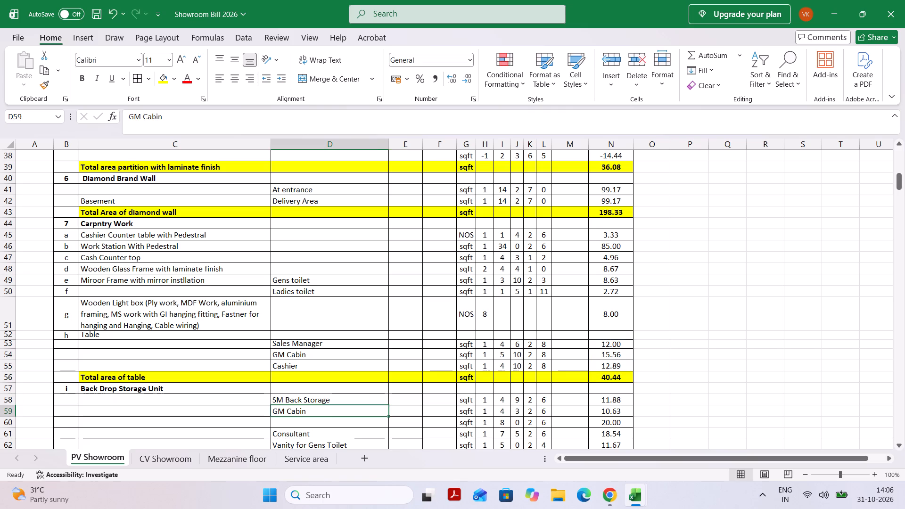
left_click(389, 359)
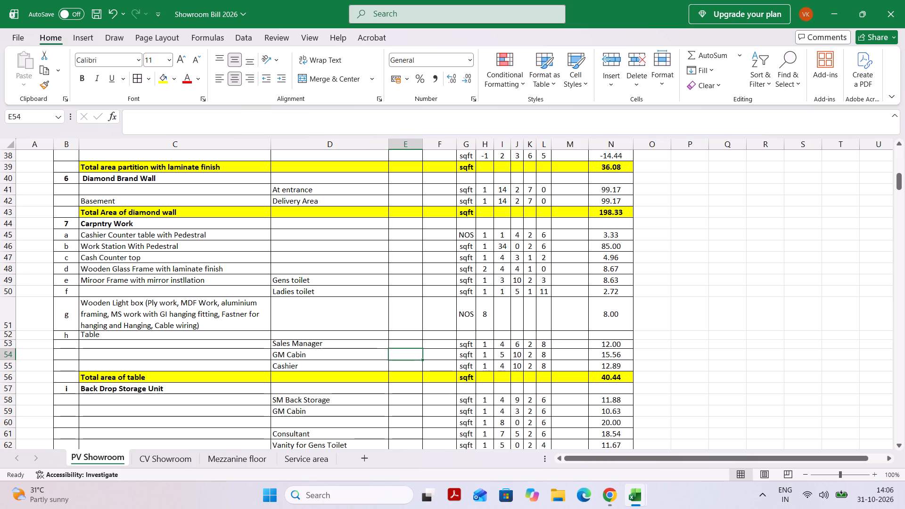
scroll(389, 359, "down", 1)
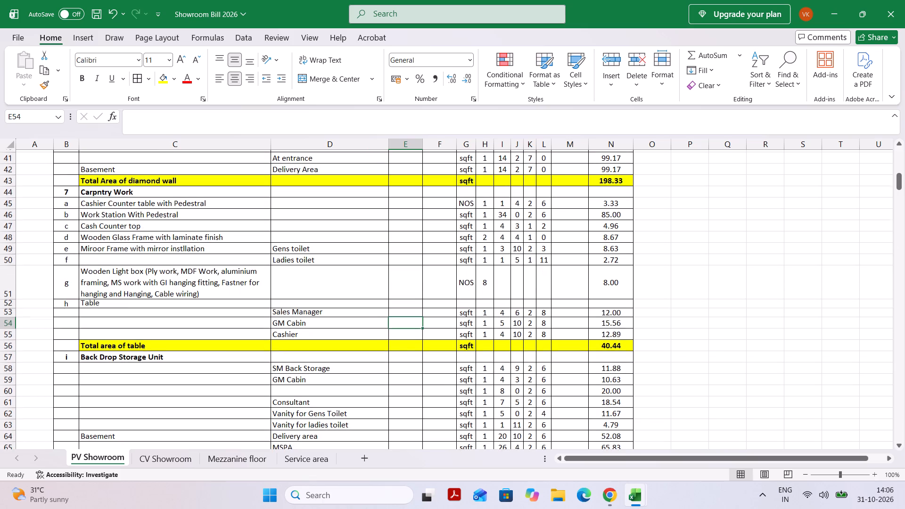
scroll(389, 359, "down", 2)
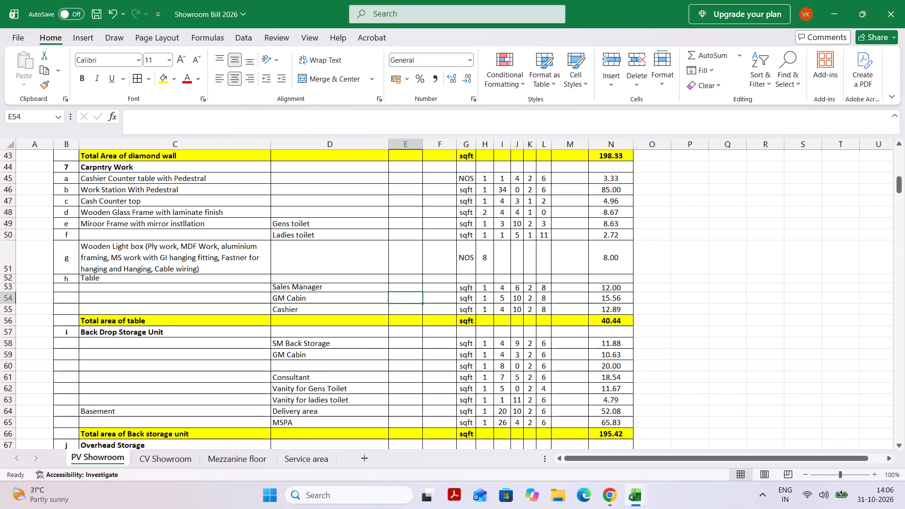
left_click(337, 355)
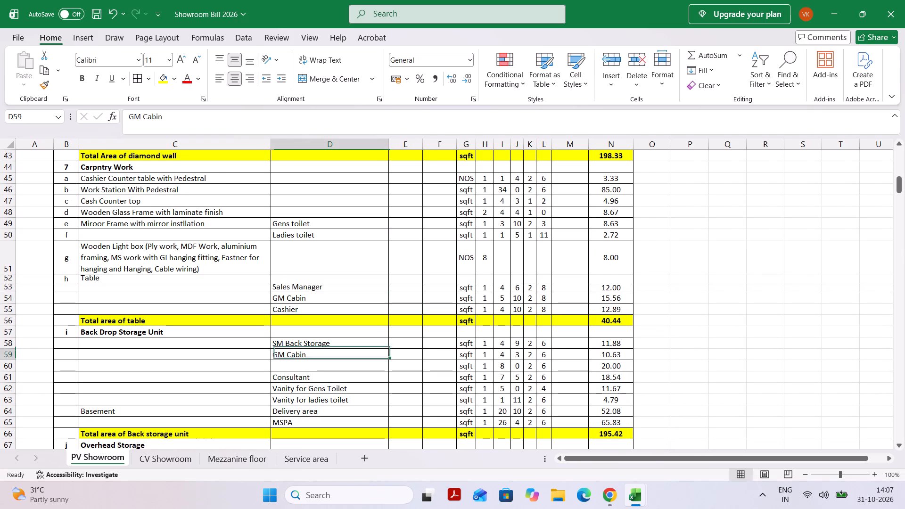
left_click(209, 338)
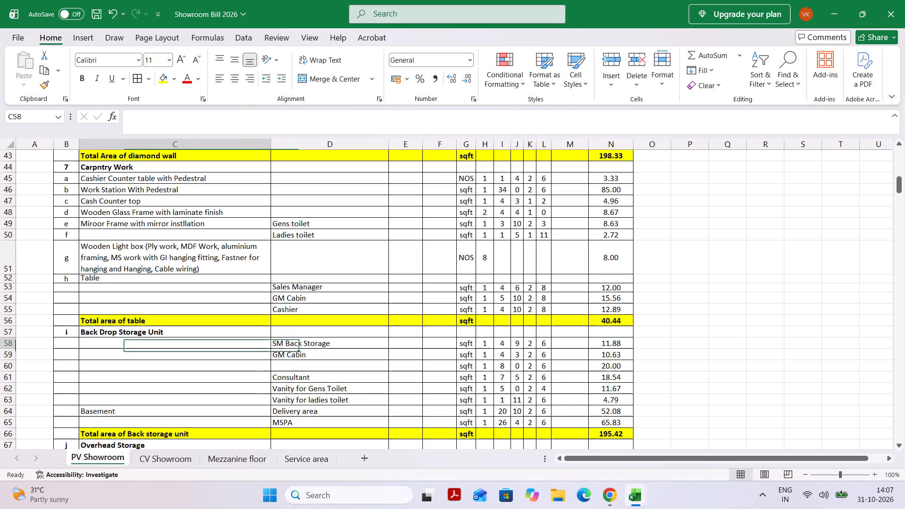
left_click(205, 328)
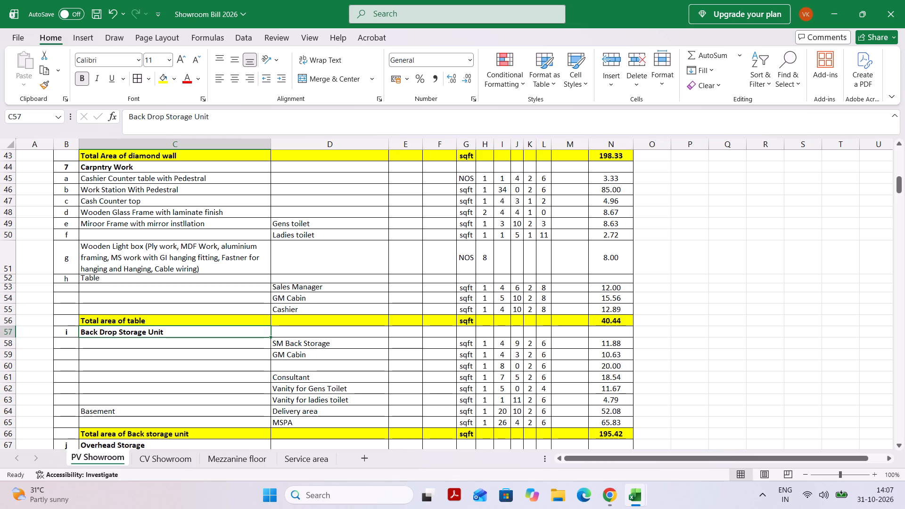
left_click(318, 426)
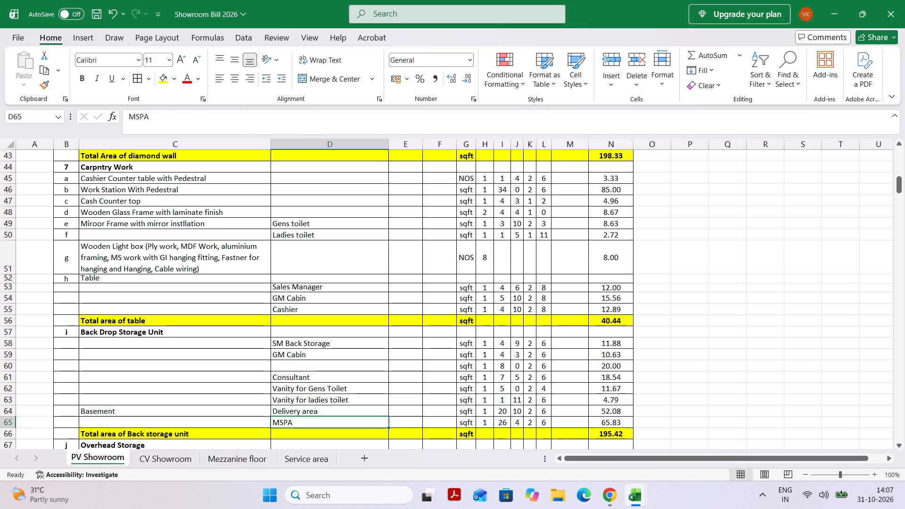
Recheck the measured rows from Gypsum wall panelling through Carpntry Work, including the length in the second Gypsum partition row.
scroll(332, 348, "up", 3)
scroll(332, 348, "down", 1)
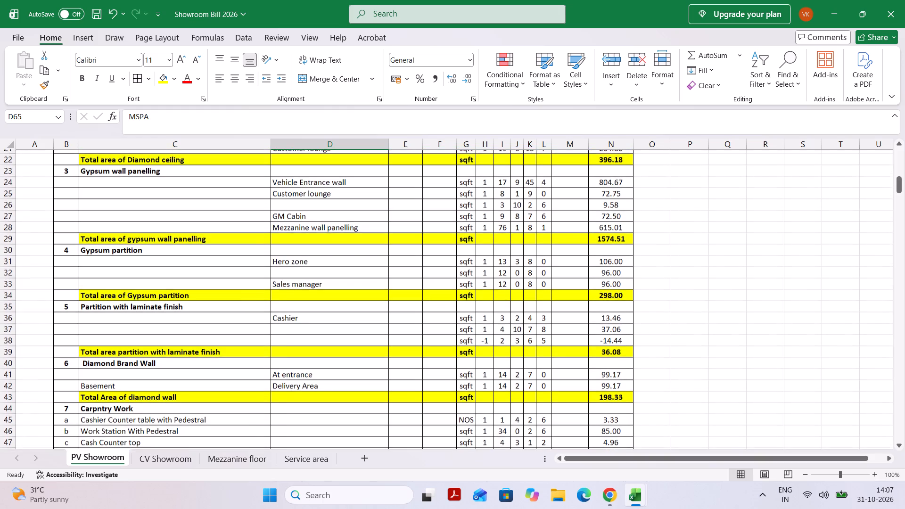
scroll(332, 348, "down", 3)
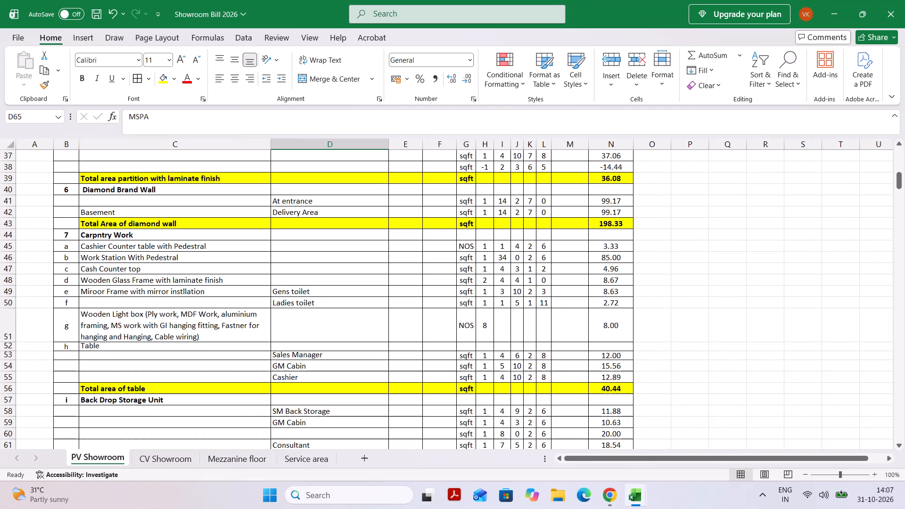
scroll(313, 292, "up", 2)
scroll(313, 292, "down", 1)
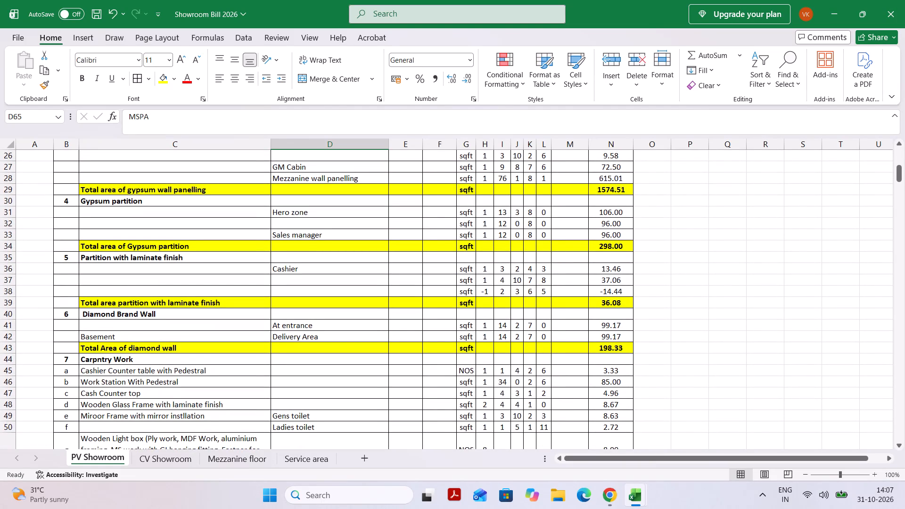
scroll(227, 248, "up", 1)
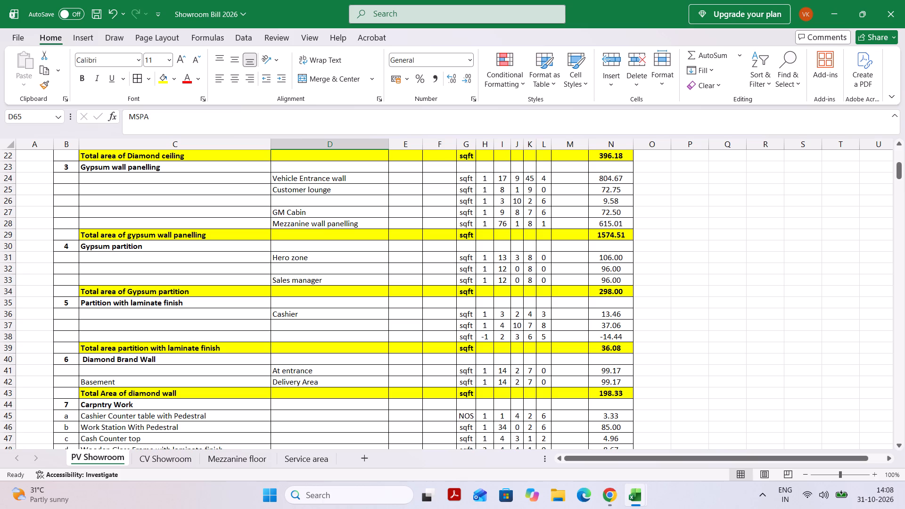
left_click(502, 270)
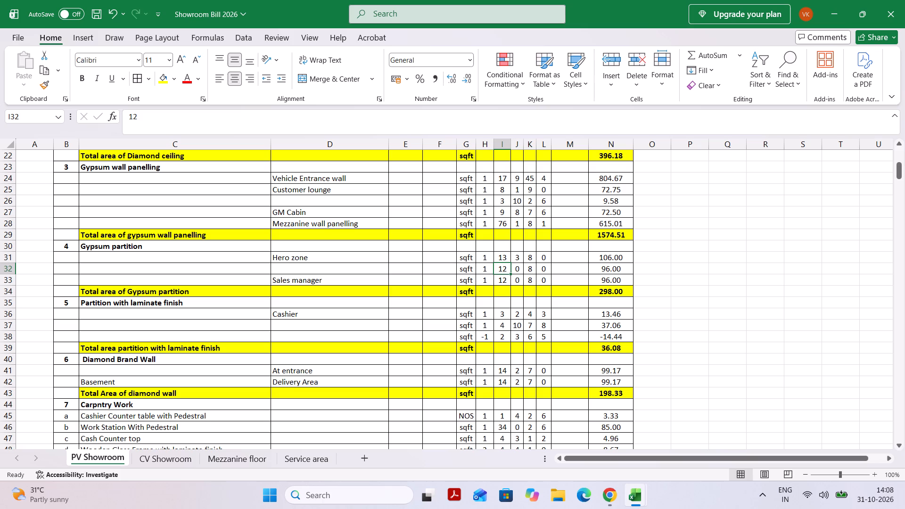
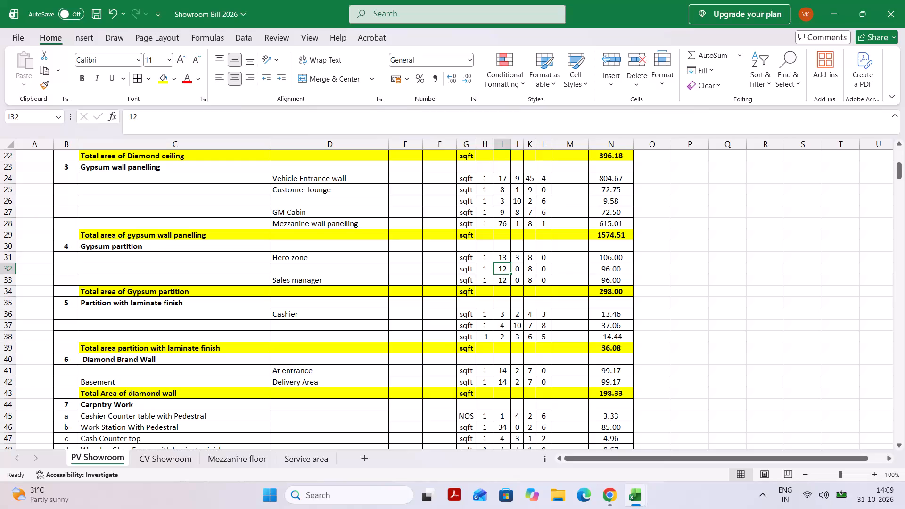
Review the measurements and section totals from Gypsum wall panelling through the Carpntry Work tables, including the laminate partition and Diamond Brand Wall rows.
scroll(396, 294, "down", 1)
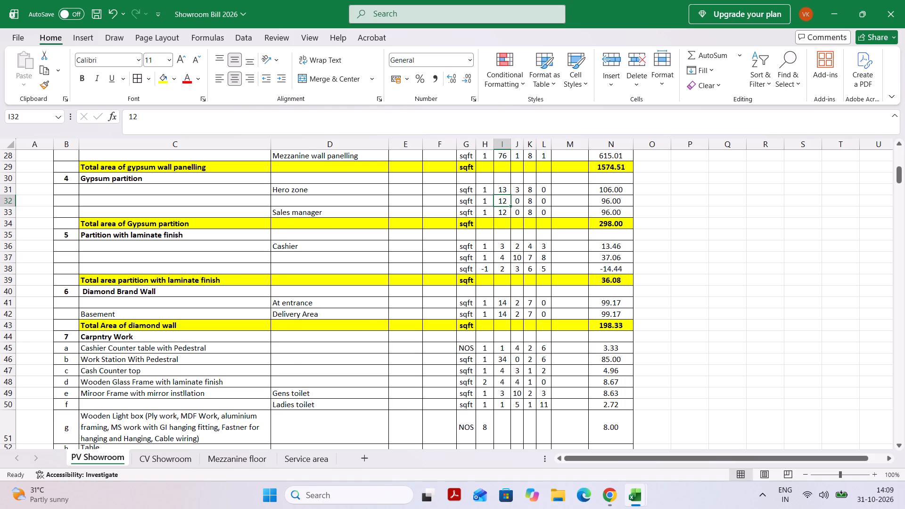
right_click(240, 267)
left_click(192, 263)
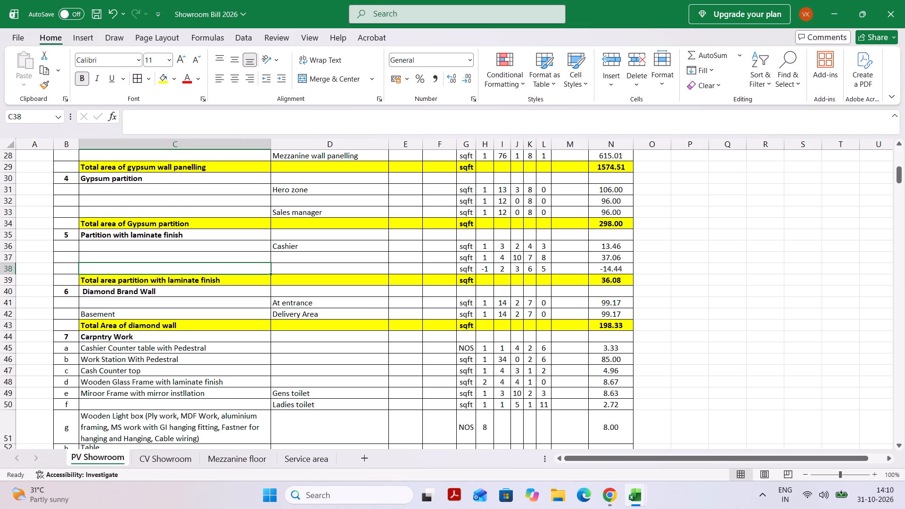
scroll(116, 294, "down", 1)
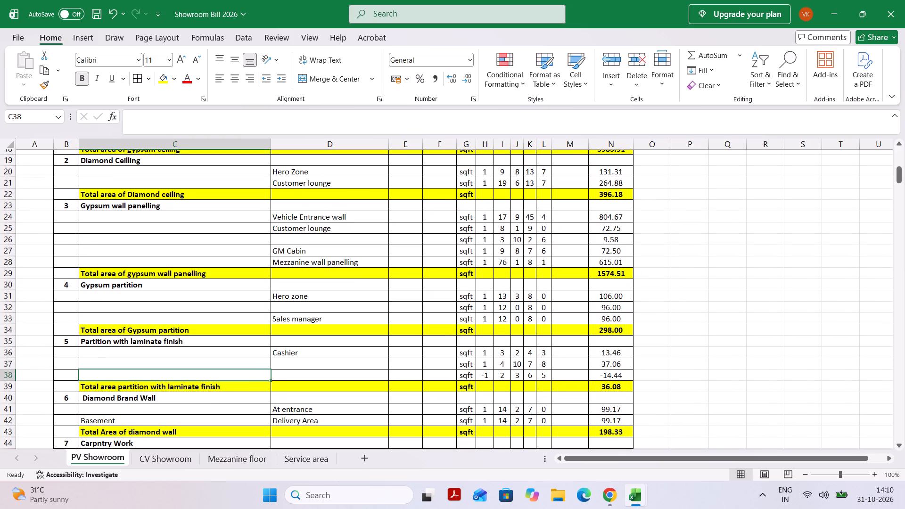
scroll(116, 294, "down", 2)
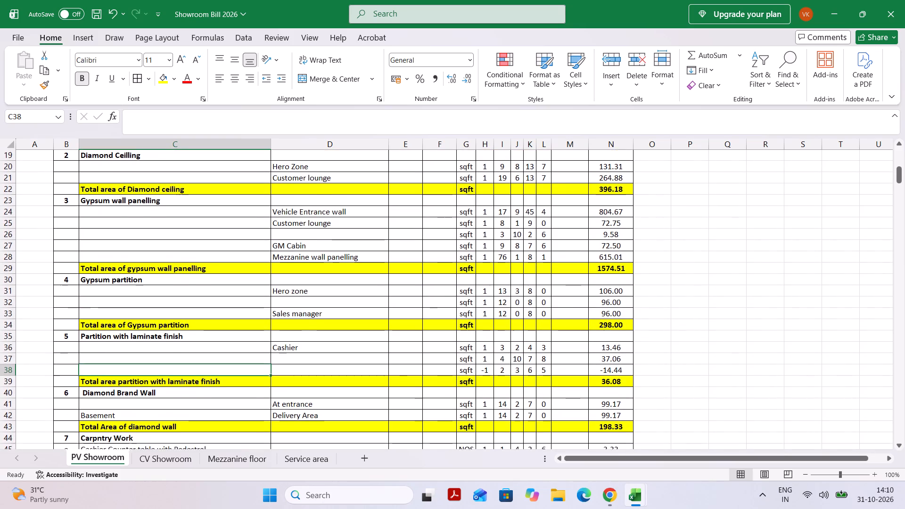
scroll(116, 294, "down", 1)
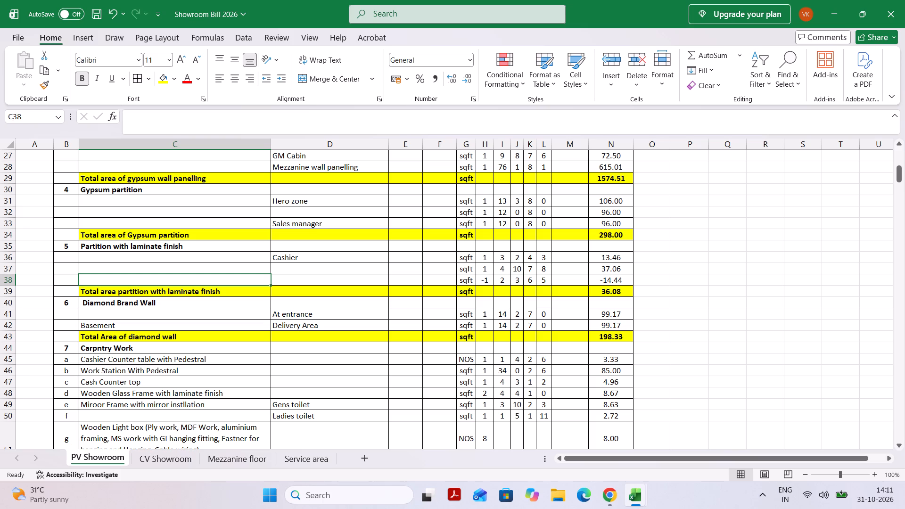
left_click(140, 229)
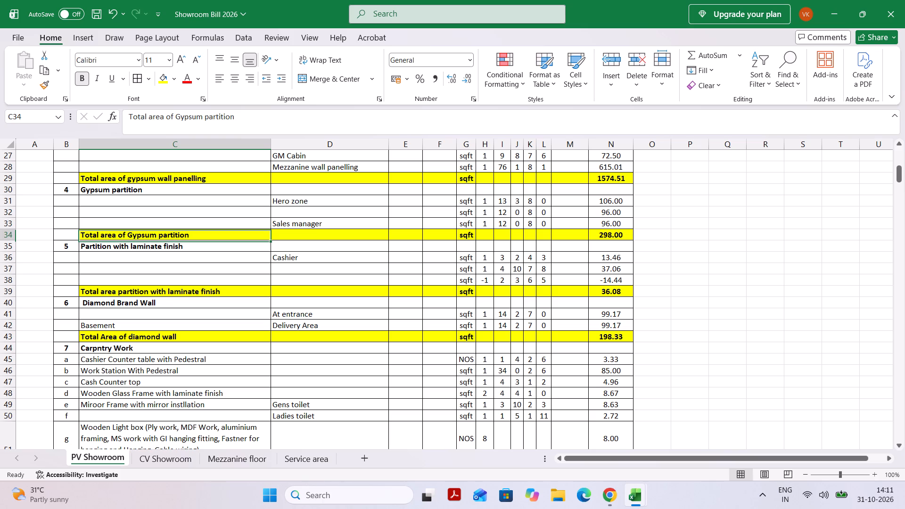
scroll(140, 229, "down", 1)
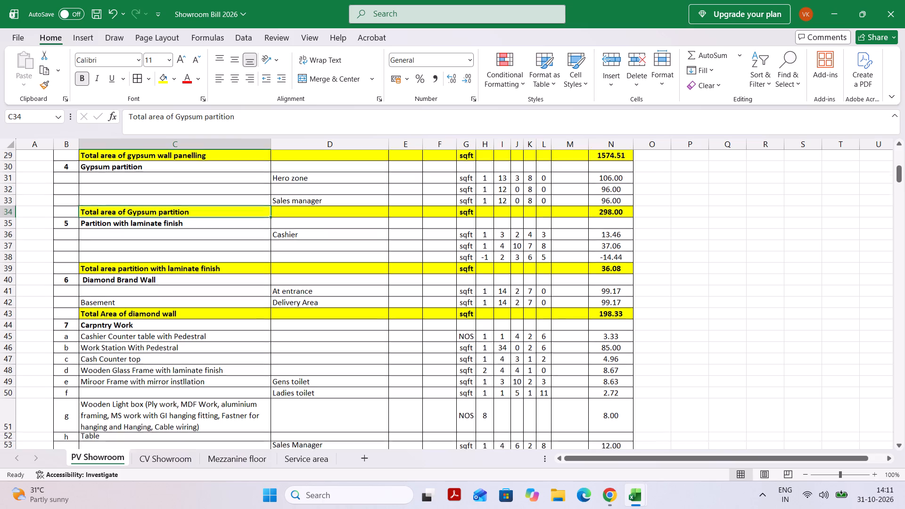
scroll(140, 229, "down", 1)
left_click_drag(140, 229, 139, 242)
left_click(139, 242)
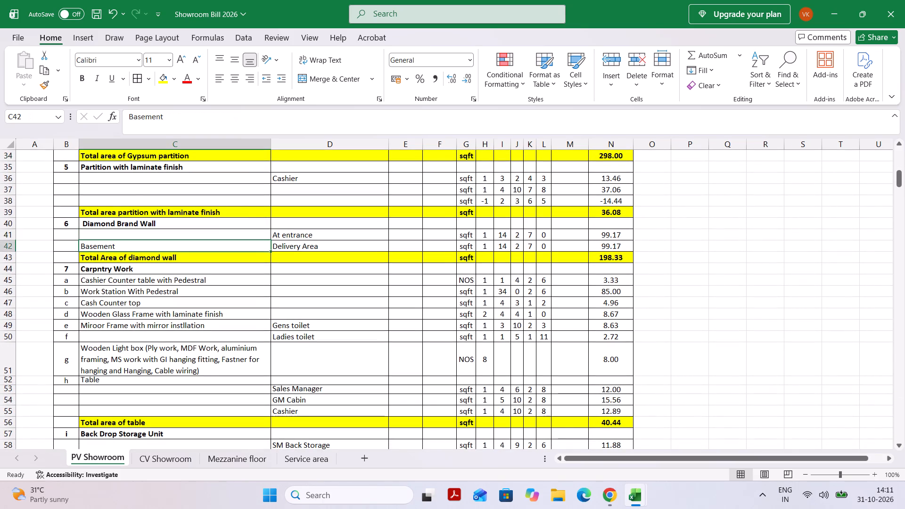
scroll(104, 271, "up", 1)
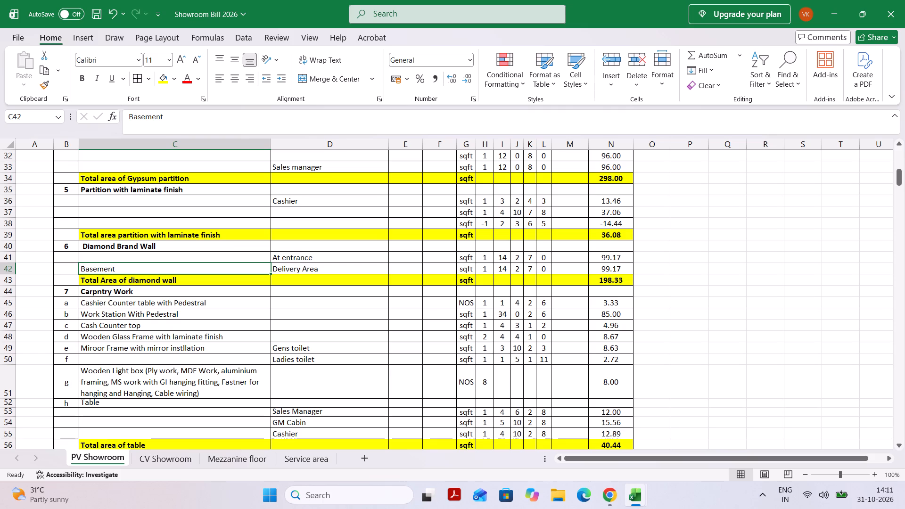
scroll(104, 271, "down", 1)
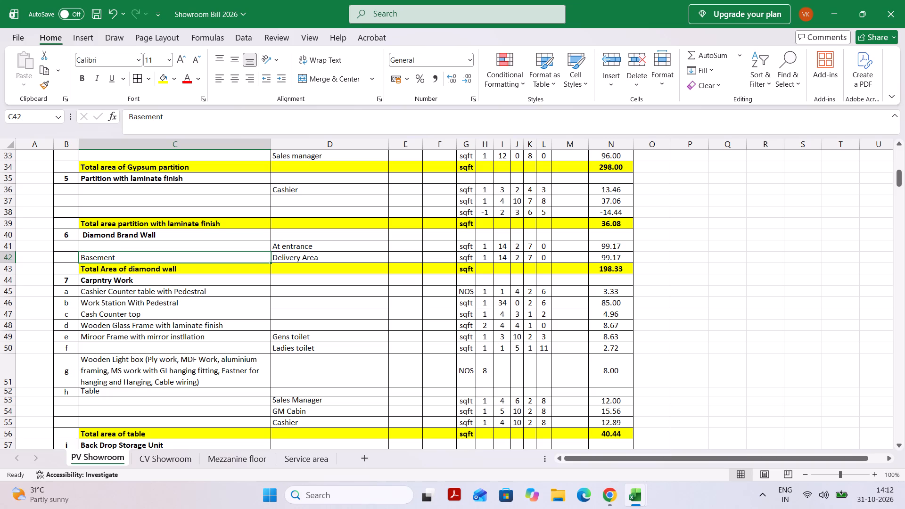
Recheck the measured rows from Gypsum Ceilling down to Back Drop Storage Unit, including the Cashier Counter table with Pedestal row.
scroll(104, 271, "up", 4)
scroll(104, 271, "down", 1)
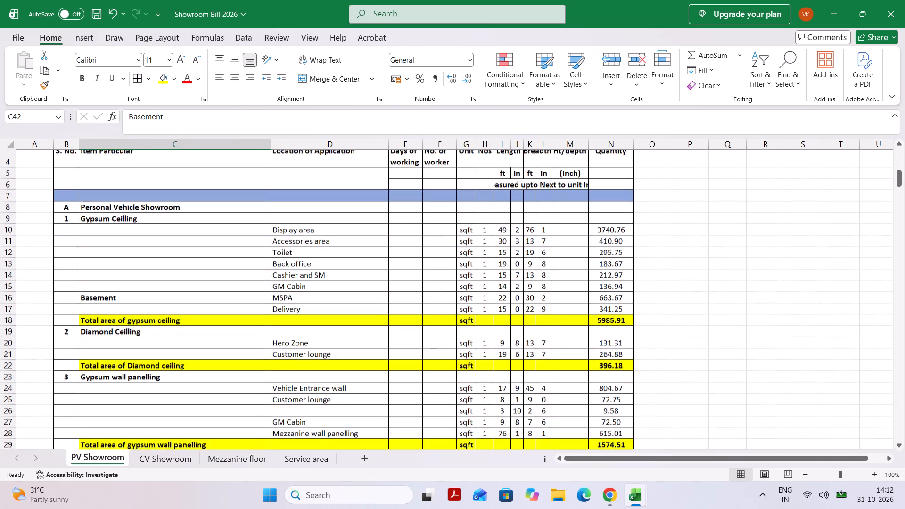
scroll(104, 271, "down", 1)
scroll(127, 301, "down", 1)
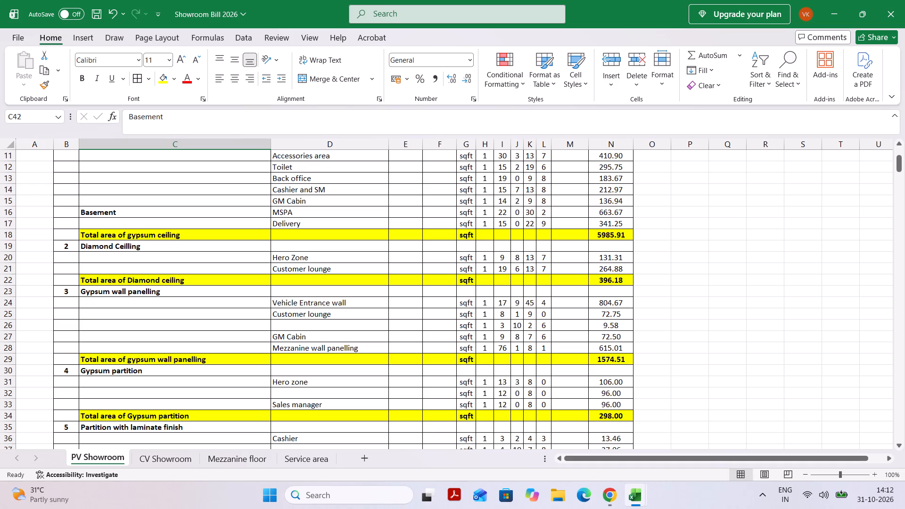
scroll(127, 301, "down", 2)
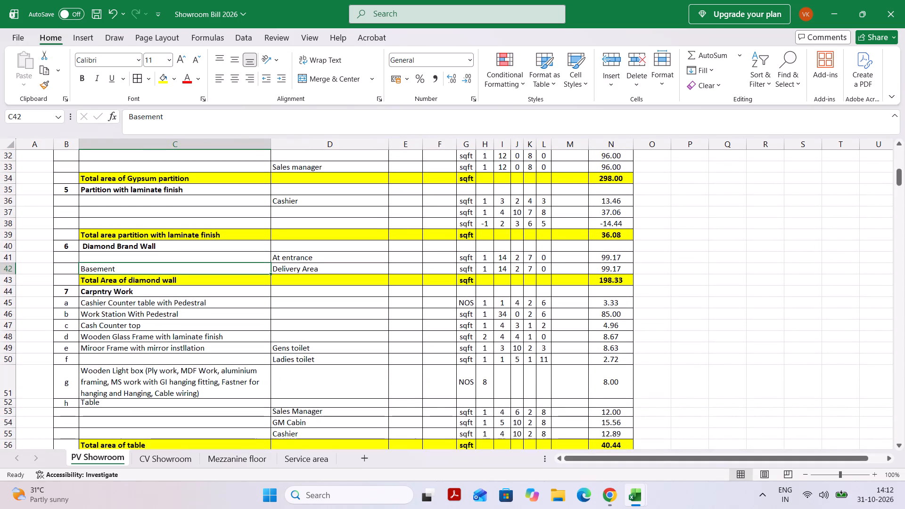
left_click(144, 299)
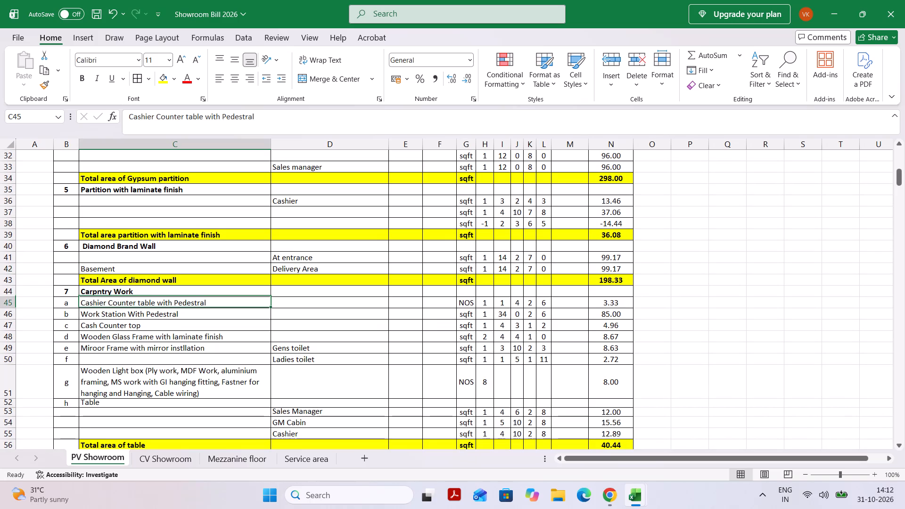
scroll(144, 299, "down", 1)
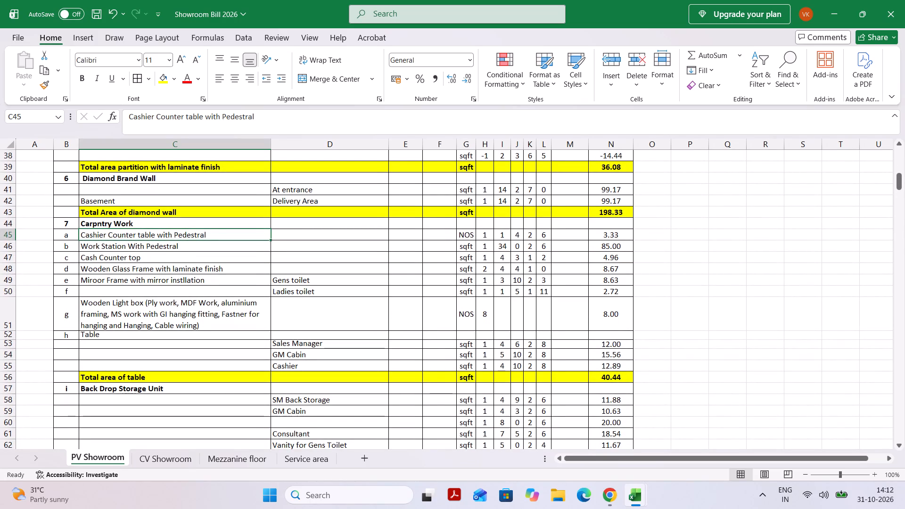
scroll(144, 299, "down", 1)
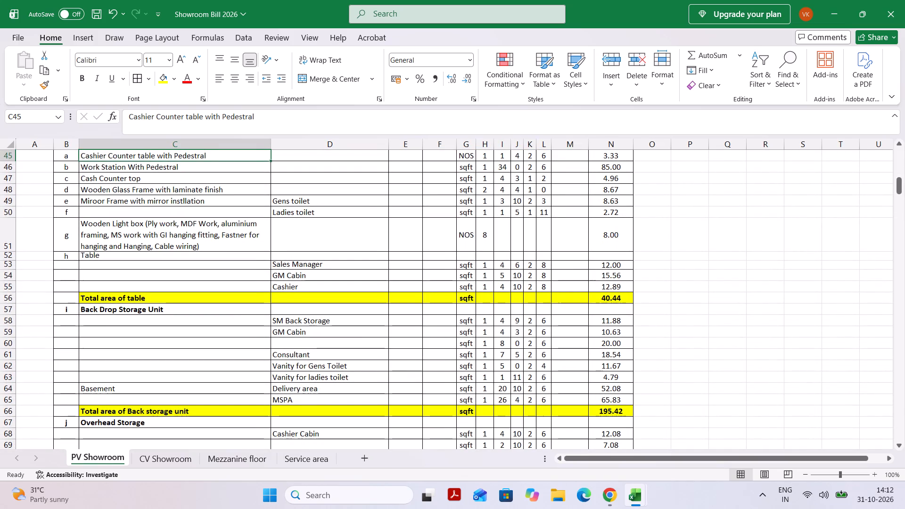
scroll(151, 317, "up", 1)
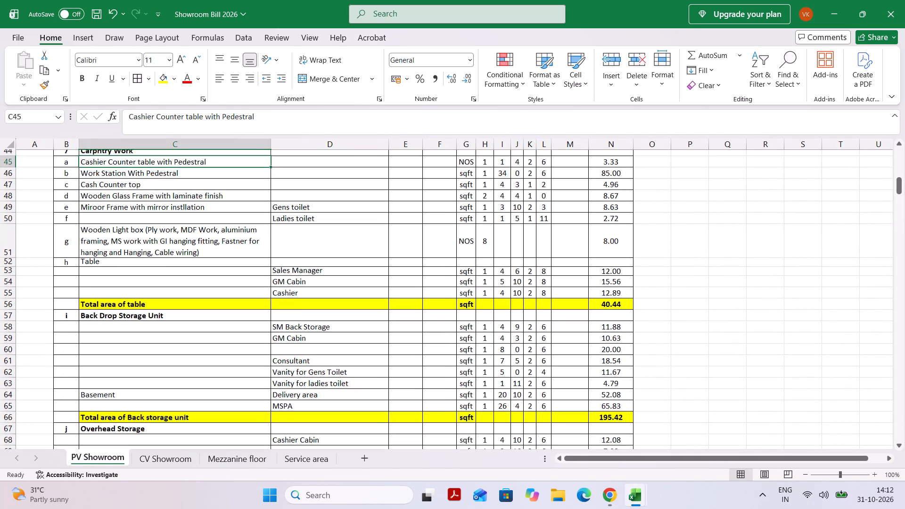
scroll(151, 317, "up", 1)
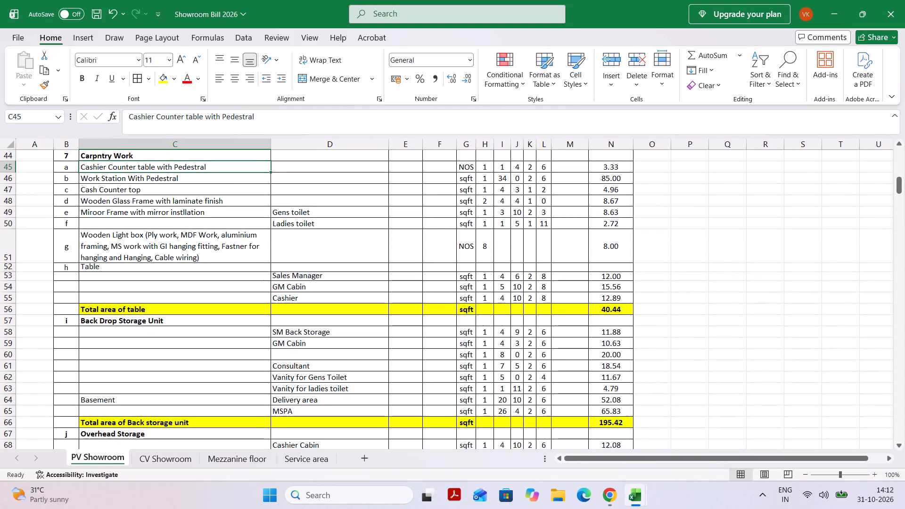
scroll(109, 324, "up", 1)
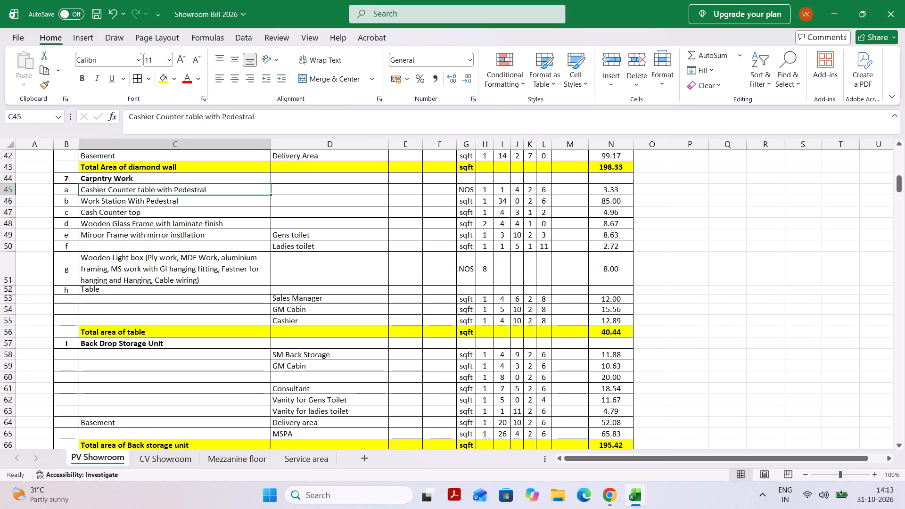
Examine the Back Drop Storage Unit, Overhead Storage and Wallapaper measurements, including the Back Office overhead storage row.
scroll(109, 324, "down", 1)
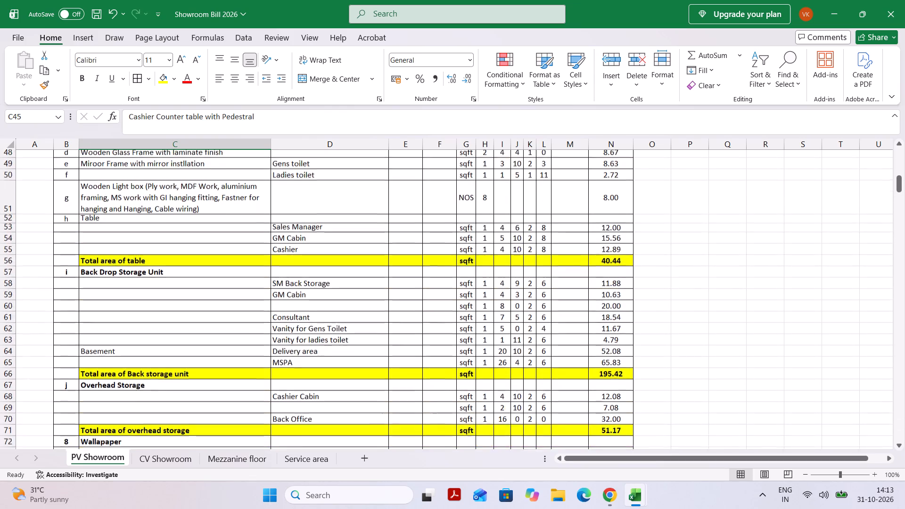
scroll(109, 324, "down", 1)
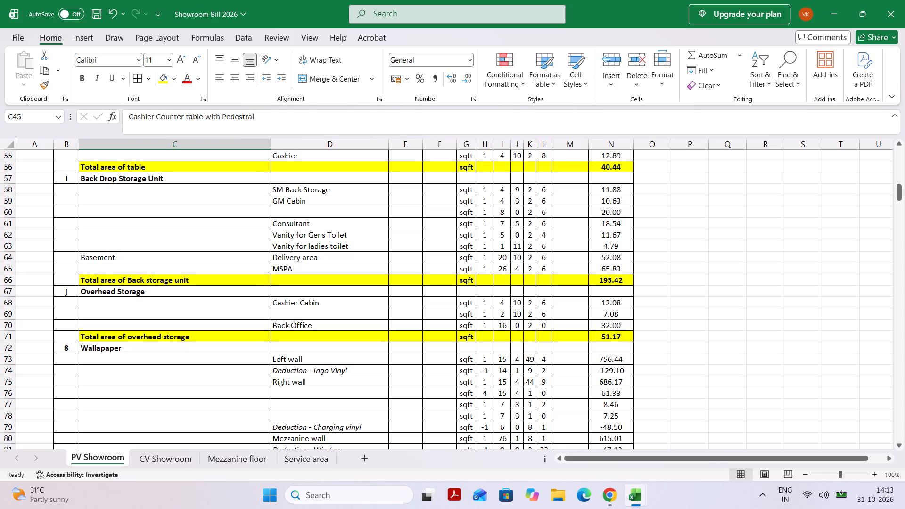
scroll(342, 194, "down", 1)
scroll(342, 194, "up", 1)
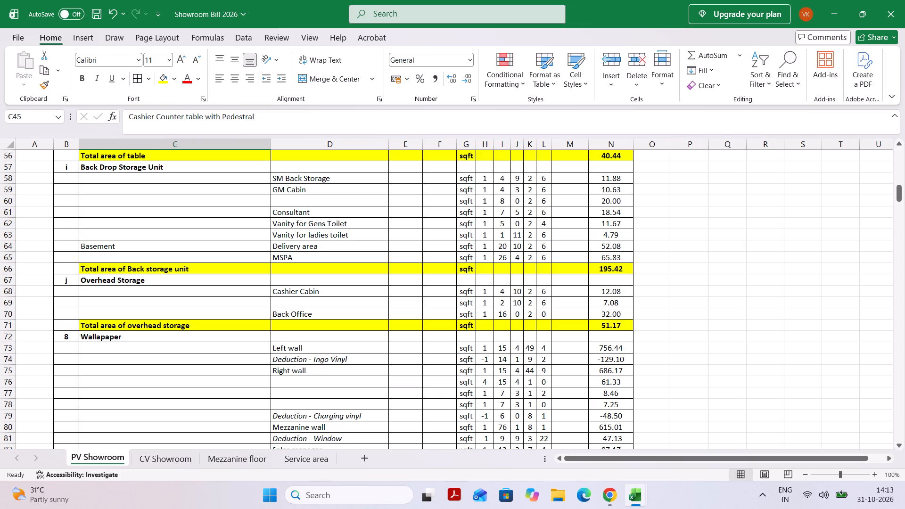
scroll(296, 257, "down", 1)
scroll(296, 257, "up", 1)
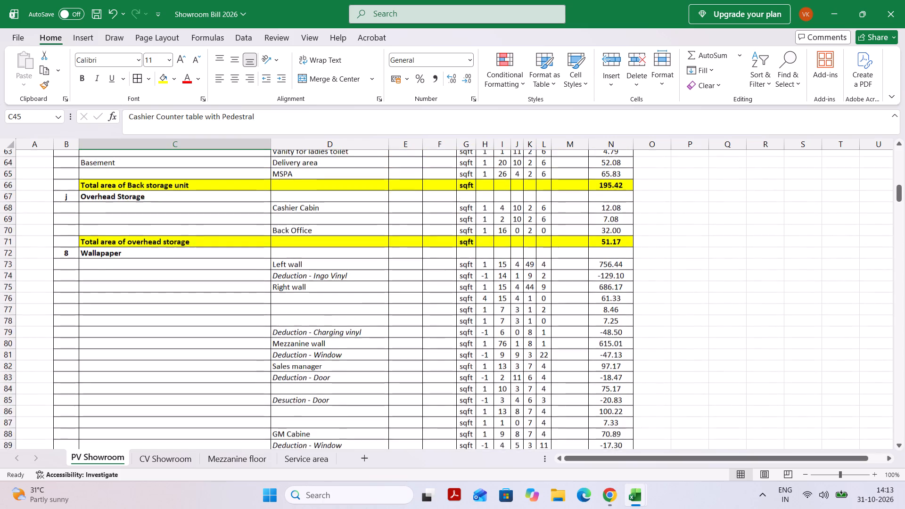
scroll(296, 257, "up", 1)
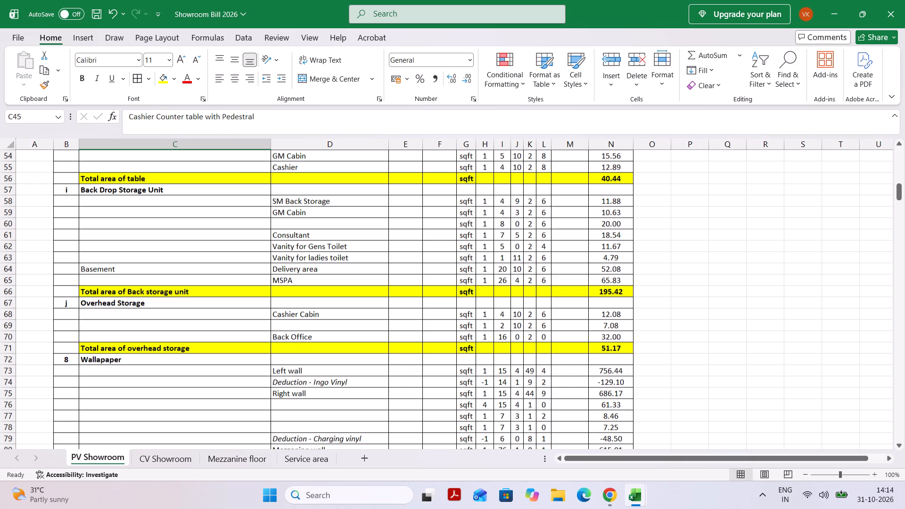
left_click(324, 334)
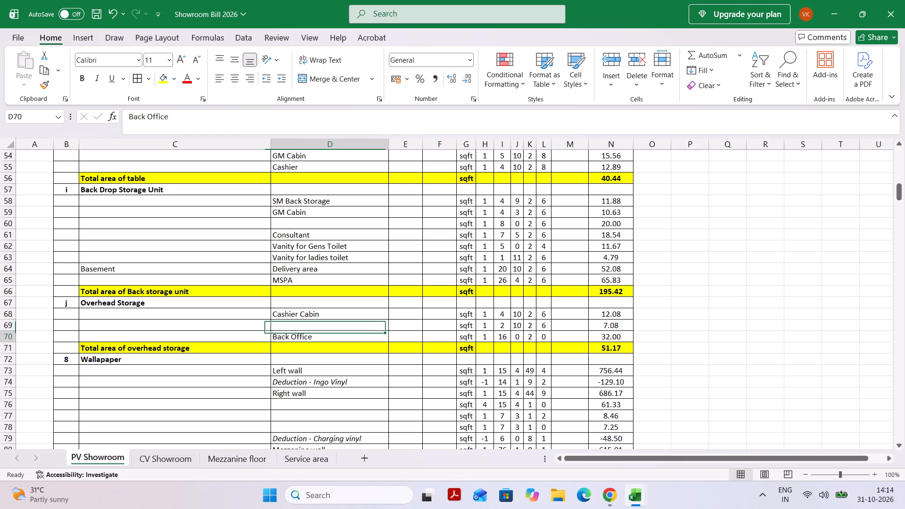
scroll(324, 334, "down", 1)
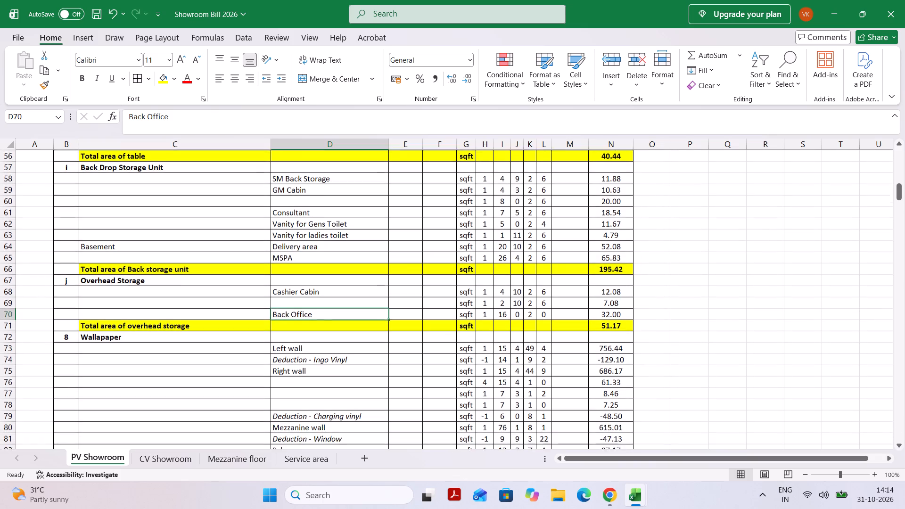